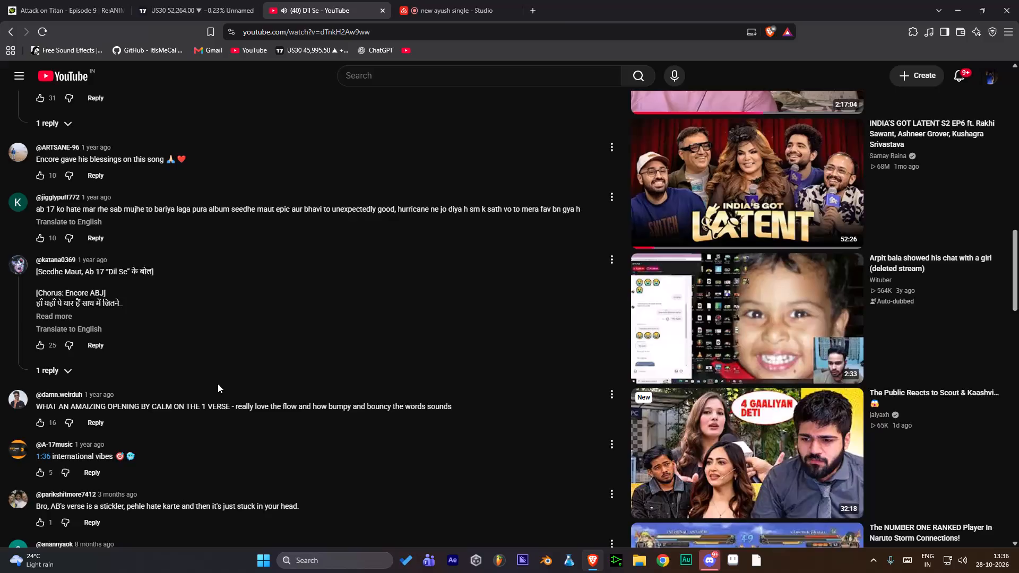
Pause the "Dil Se" video playing on YouTube.
{"action": "scroll", "coordinate": [218, 384], "scroll_direction": "up", "scroll_amount": 20}
{"action": "left_click", "coordinate": [315, 295]}
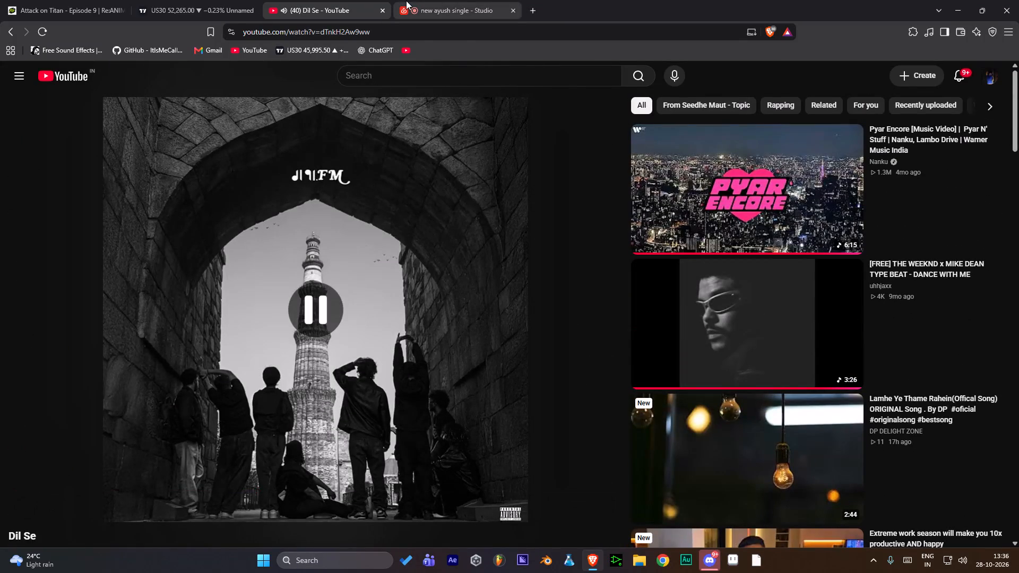
Switch to the "new ayush single" BandLab project and listen to the MIKE-DEAN-TYPE-BEAT track, returning the playhead to the start to replay it.
{"action": "left_click", "coordinate": [418, 4]}
{"action": "left_click_drag", "start_coordinate": [577, 352], "coordinate": [13, 354]}
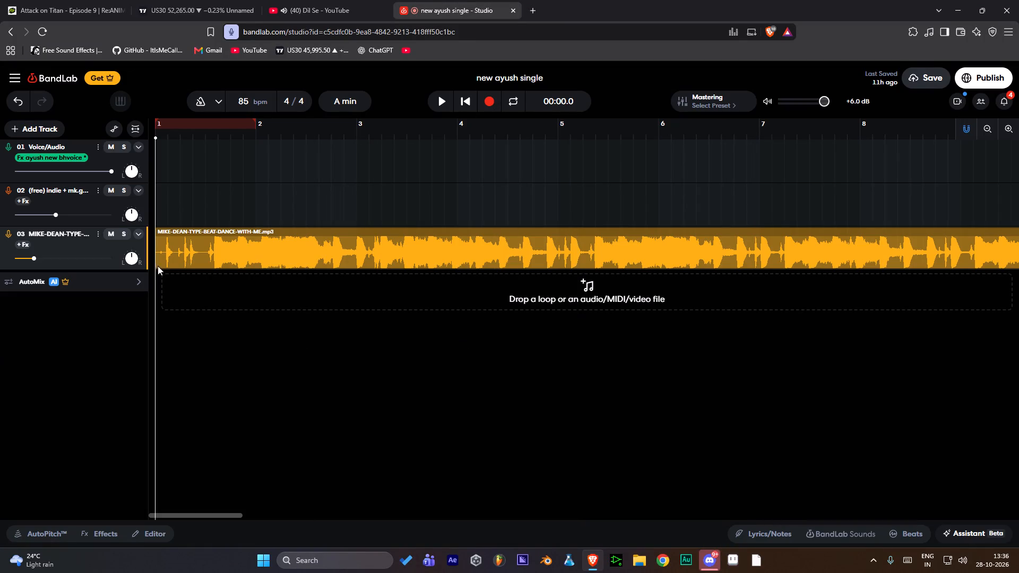
{"action": "left_click", "coordinate": [440, 100]}
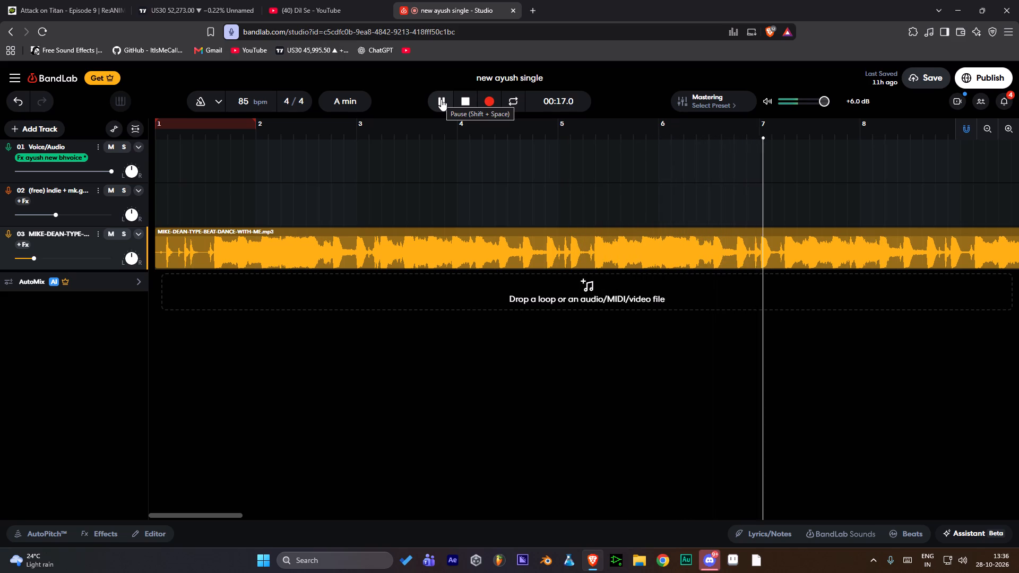
{"action": "left_click_drag", "start_coordinate": [818, 345], "coordinate": [65, 351]}
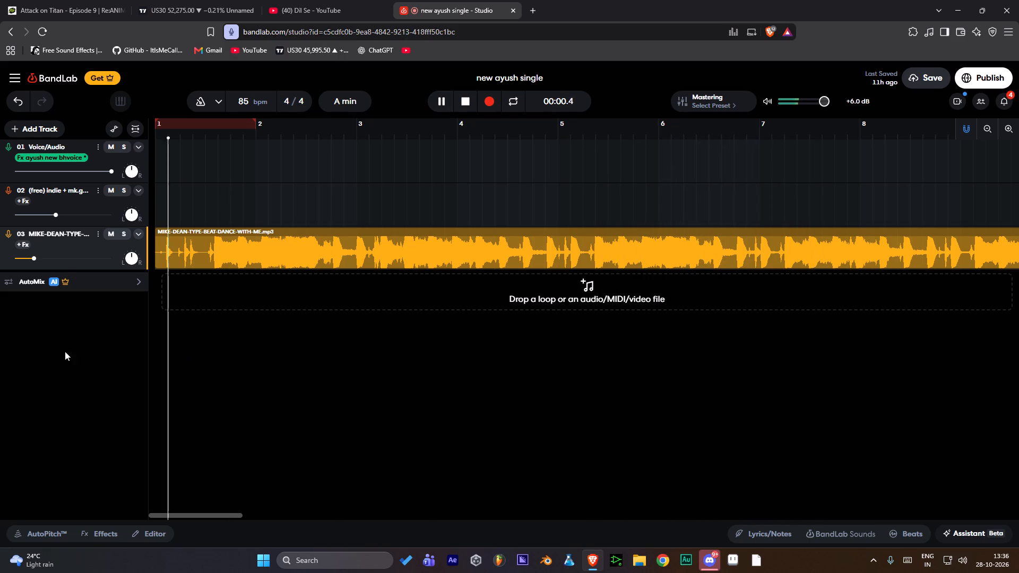
{"action": "left_click_drag", "start_coordinate": [65, 351], "coordinate": [0, 345]}
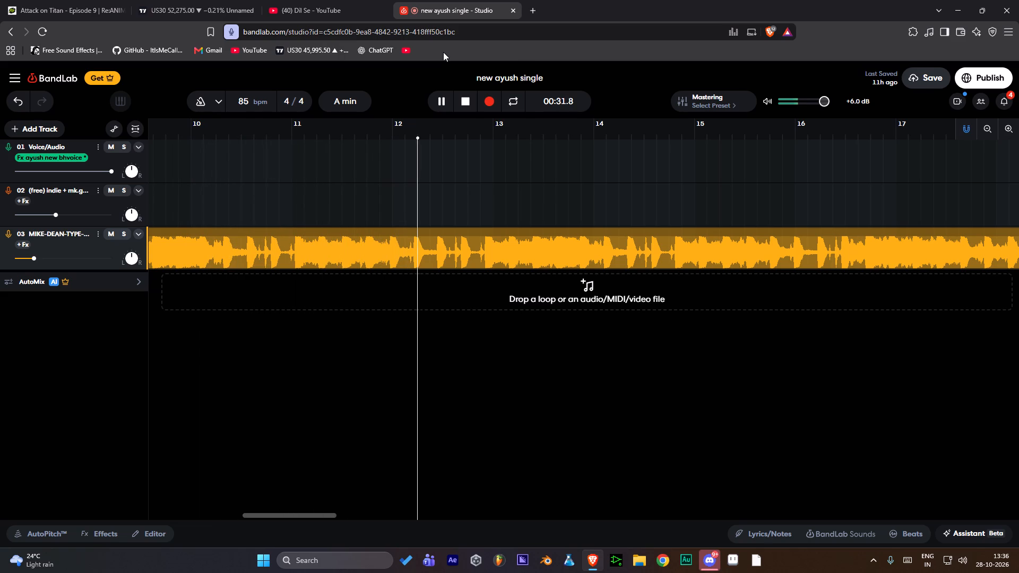
Search the web for "tradesea" in a new browser tab and open the Tradesea website, tradesea.ai.
{"action": "left_click", "coordinate": [540, 4]}
{"action": "left_click", "coordinate": [536, 5]}
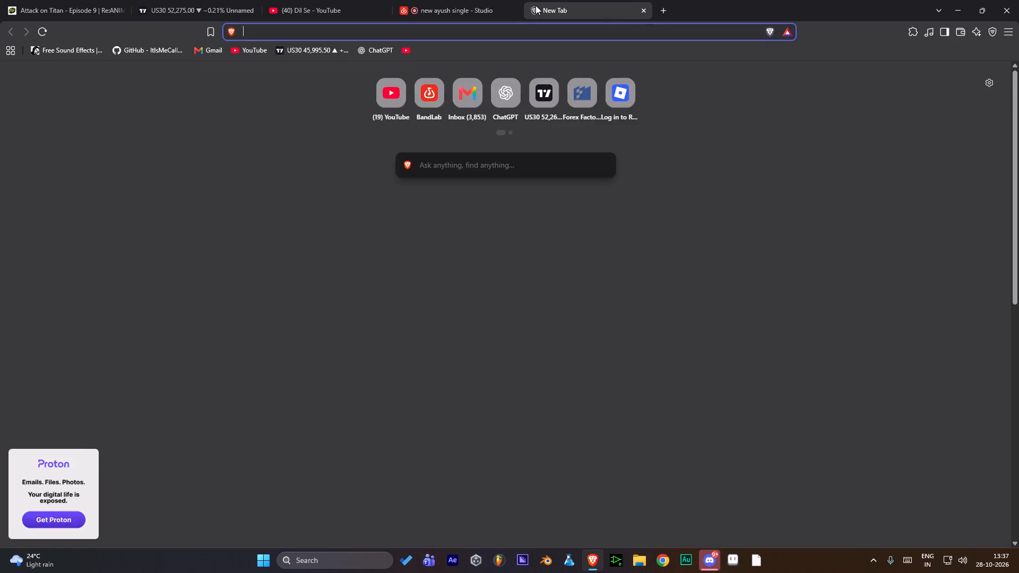
{"action": "type", "text": "tradesea"}
{"action": "key", "text": "Return"}
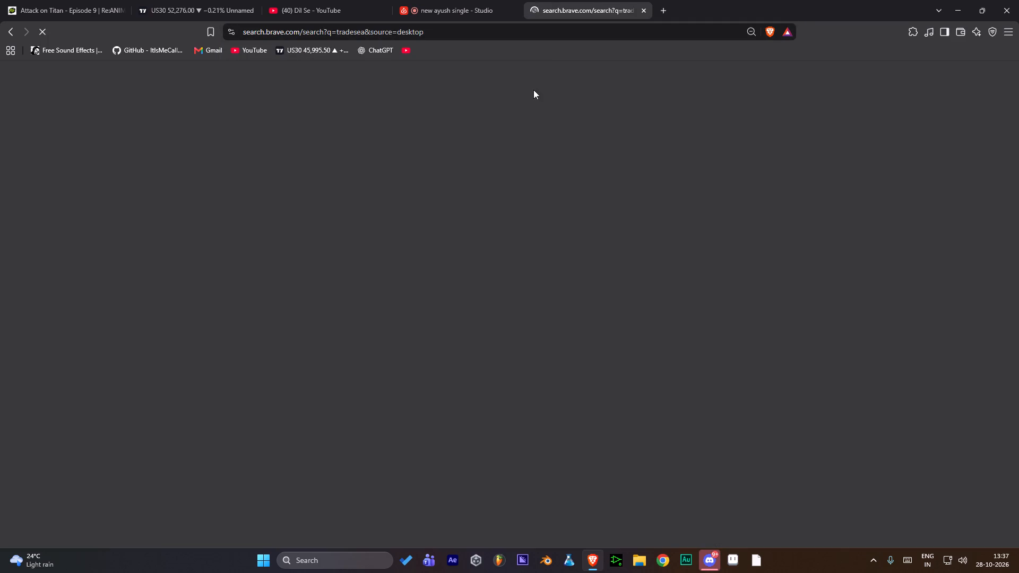
{"action": "left_click", "coordinate": [212, 157]}
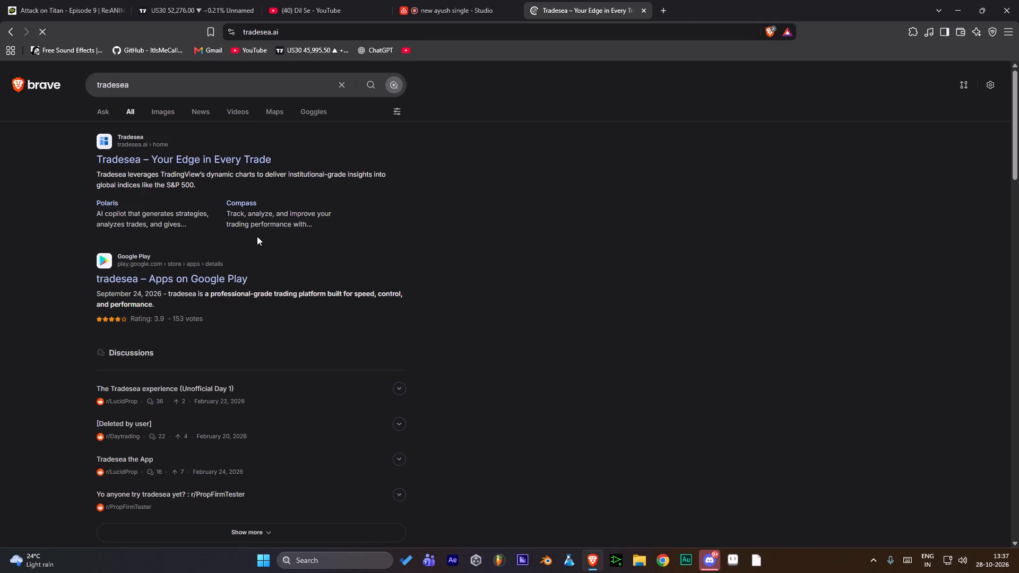
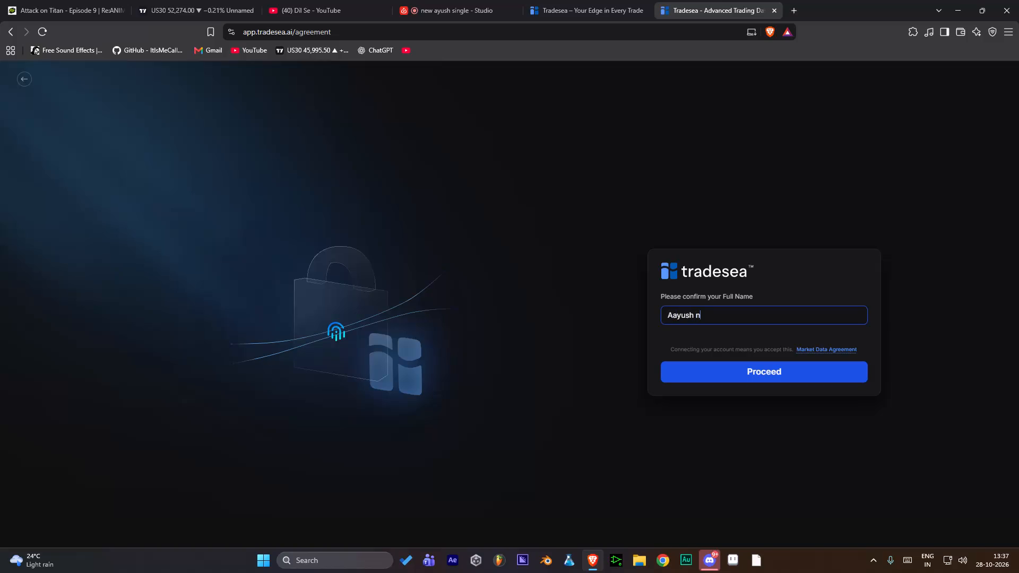
Confirm the account holder's full name and proceed with accepting the Market Data Agreement.
{"action": "key", "text": "BackSpace"}
{"action": "type", "text": "bujade"}
{"action": "left_click", "coordinate": [826, 375]}
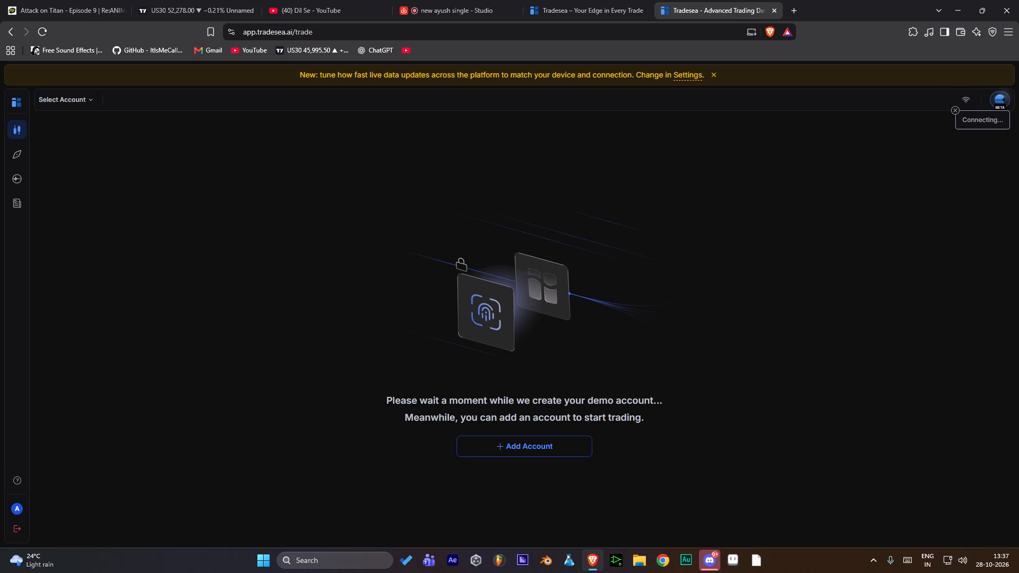
Look through the funding firms available for connecting a new account, including the Live Account filter, and return to the trading page.
{"action": "left_click", "coordinate": [525, 445]}
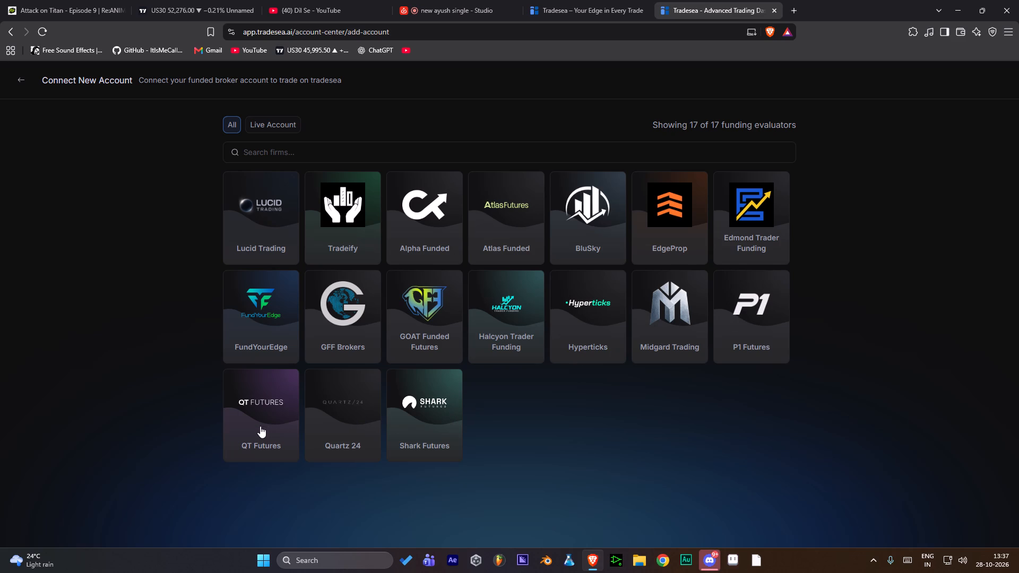
{"action": "scroll", "coordinate": [251, 386], "scroll_direction": "up", "scroll_amount": 1}
{"action": "left_click", "coordinate": [267, 132]}
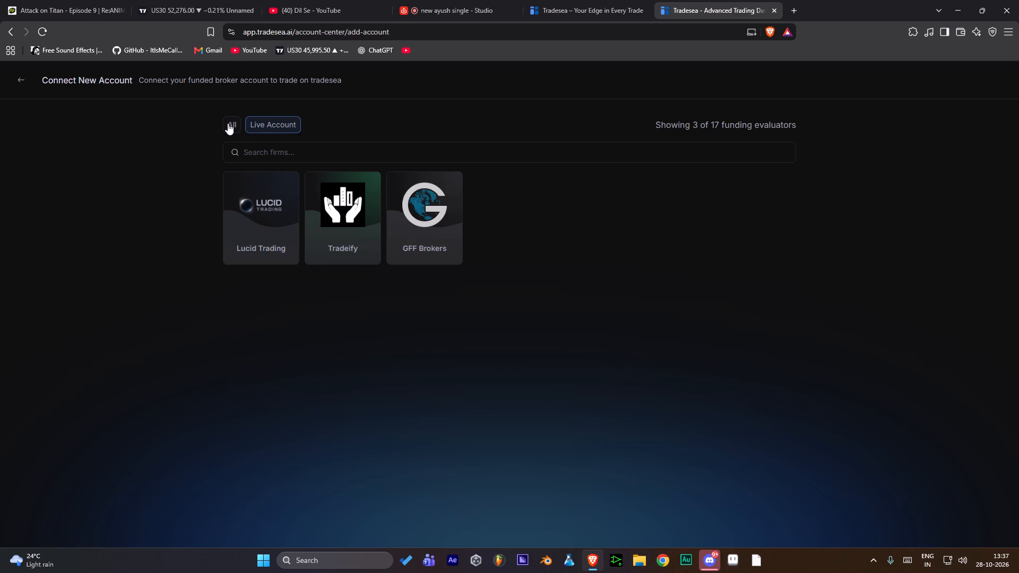
{"action": "left_click", "coordinate": [228, 118]}
{"action": "scroll", "coordinate": [376, 238], "scroll_direction": "up", "scroll_amount": 4}
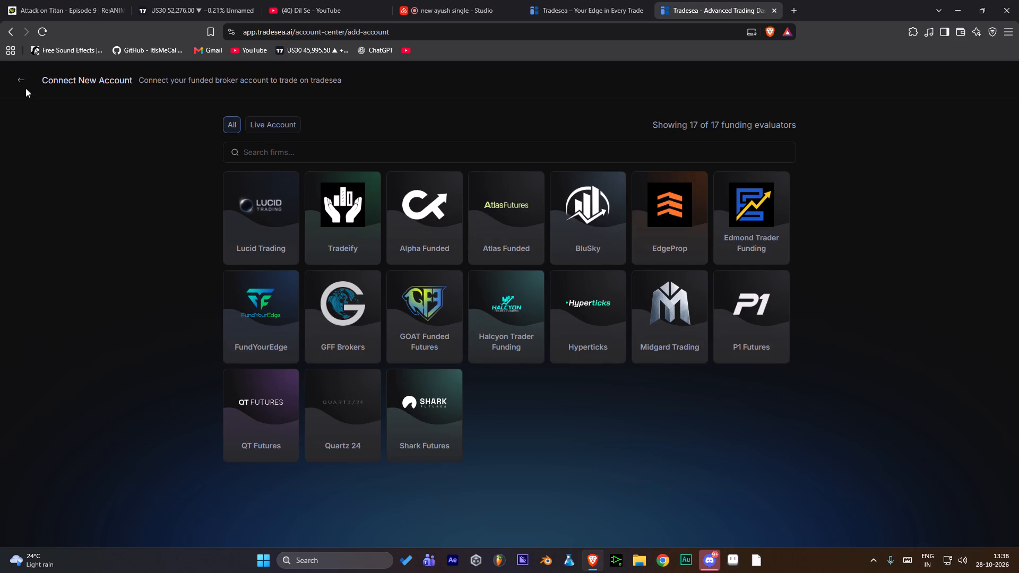
{"action": "left_click", "coordinate": [18, 80]}
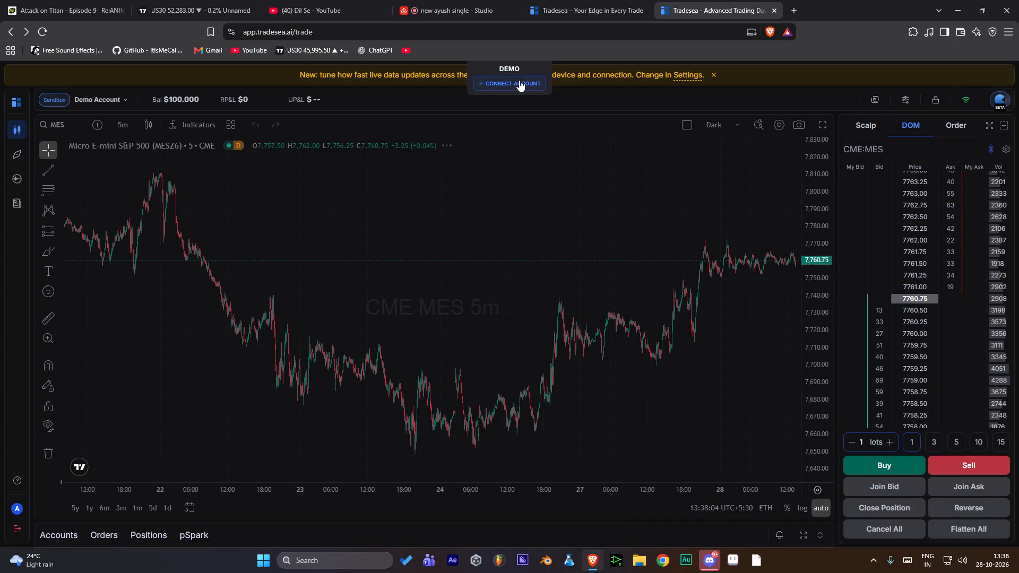
Check the account selector for the available Sandbox demo accounts.
{"action": "left_click", "coordinate": [500, 68]}
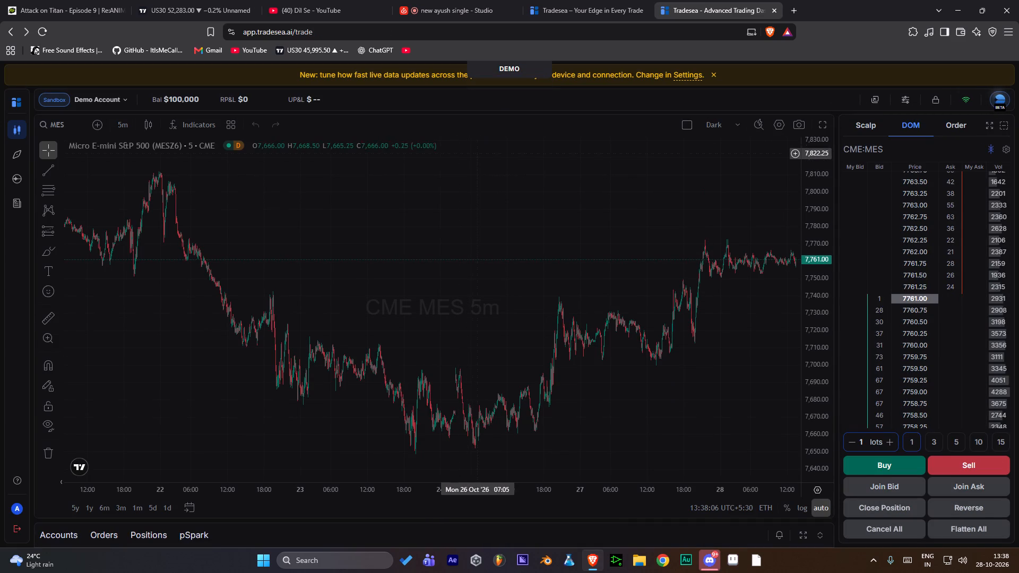
{"action": "left_click", "coordinate": [117, 101]}
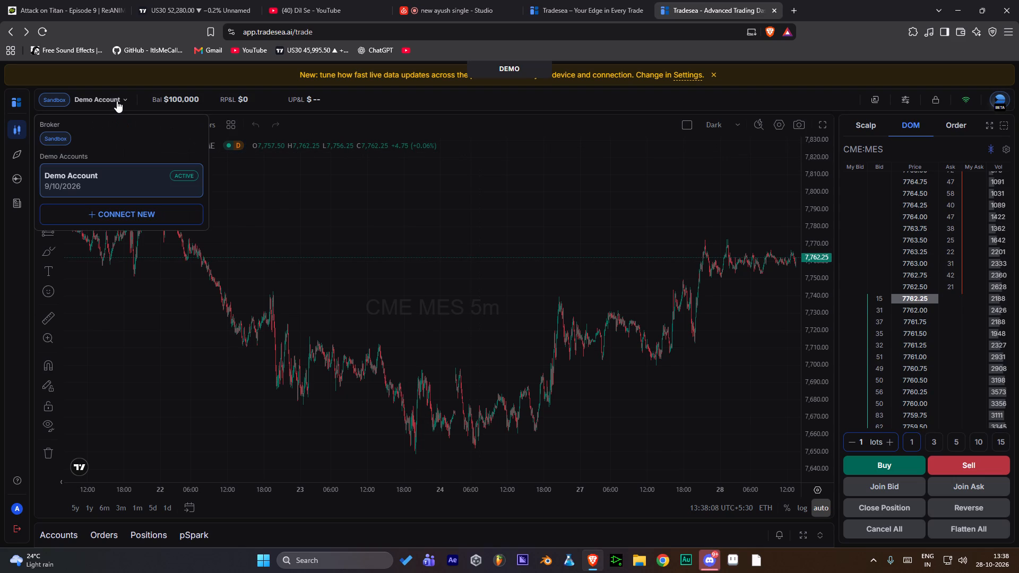
{"action": "left_click", "coordinate": [117, 101]}
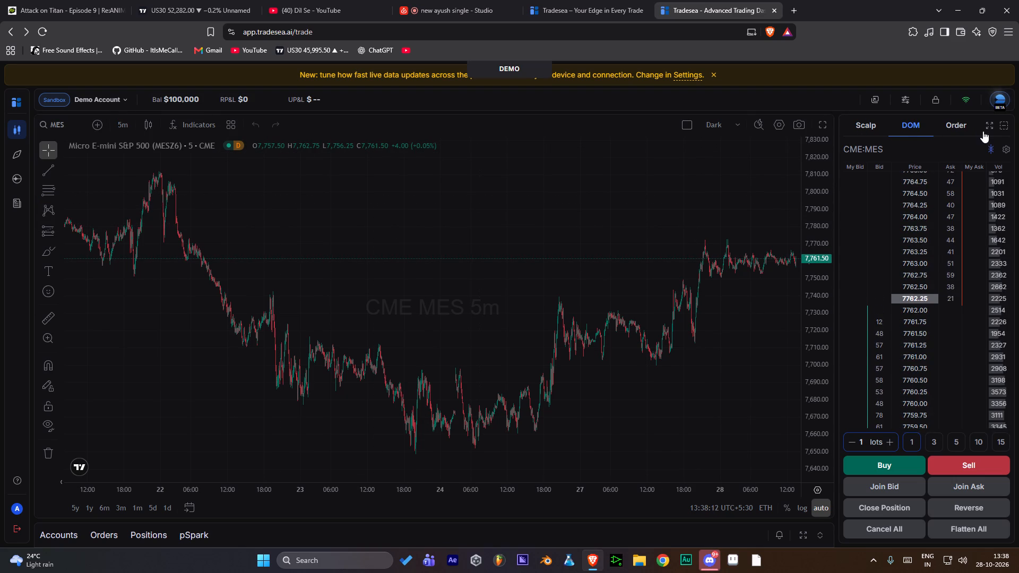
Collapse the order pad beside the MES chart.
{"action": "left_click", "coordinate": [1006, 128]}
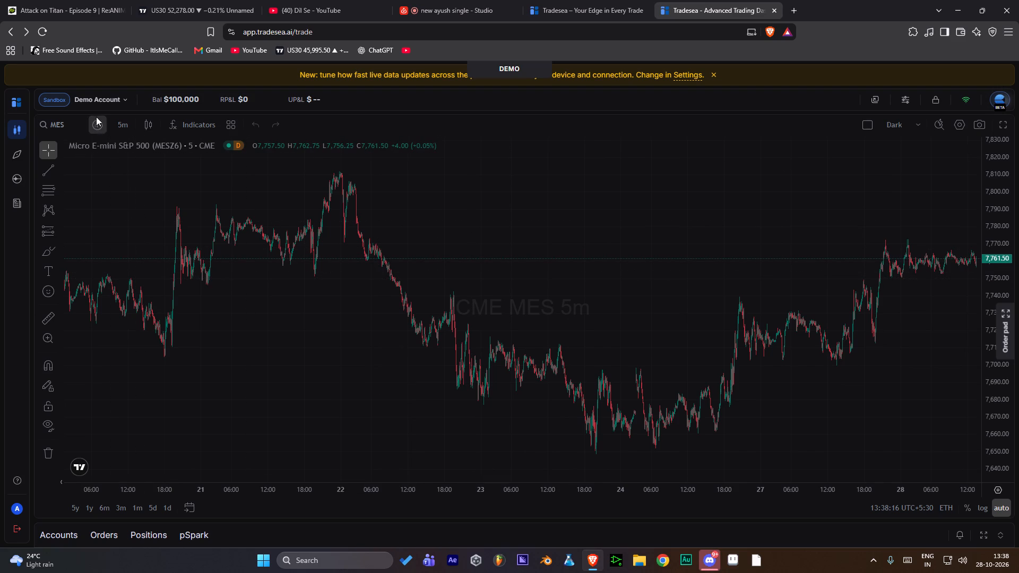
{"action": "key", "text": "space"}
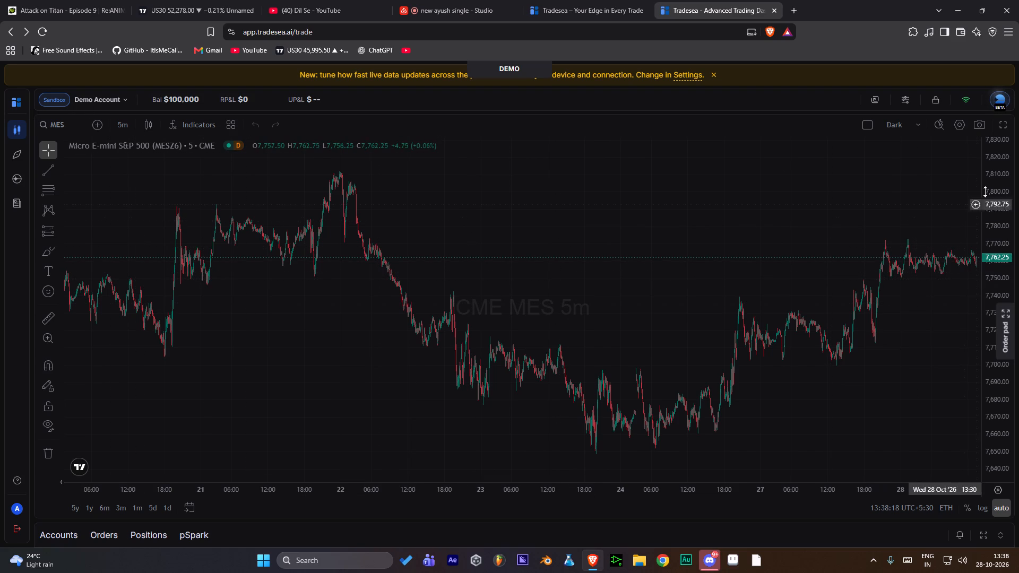
Examine the most recent candles on the 5-minute MES chart, dismissing the chart-values tip.
{"action": "left_click", "coordinate": [607, 230]}
{"action": "triple_click", "coordinate": [603, 230]}
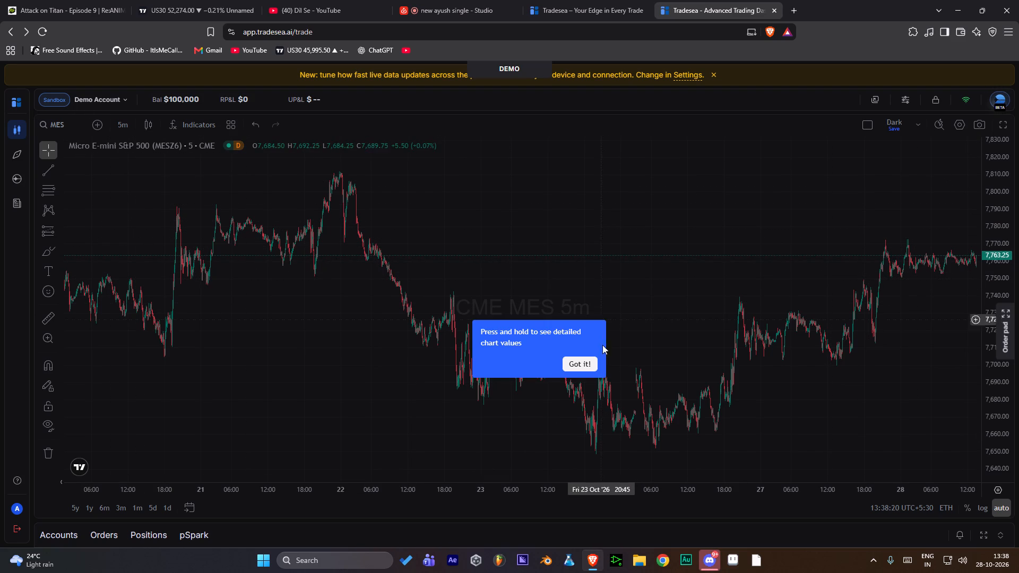
{"action": "left_click", "coordinate": [578, 370]}
{"action": "left_click_drag", "start_coordinate": [593, 346], "coordinate": [492, 302]}
{"action": "scroll", "coordinate": [490, 293], "scroll_direction": "up", "scroll_amount": 4}
{"action": "scroll", "coordinate": [646, 293], "scroll_direction": "up", "scroll_amount": 5}
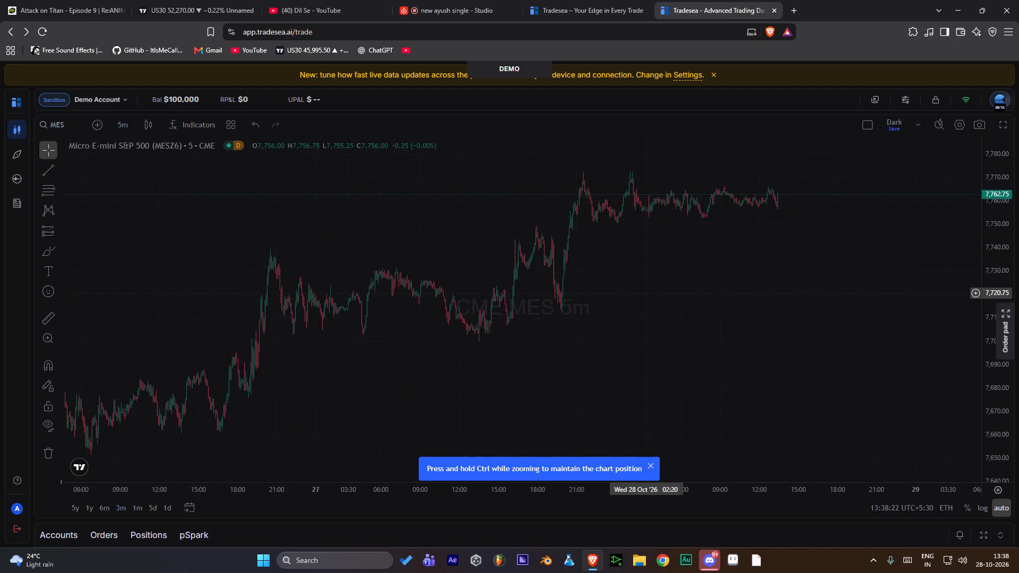
{"action": "scroll", "coordinate": [646, 293], "scroll_direction": "up", "scroll_amount": 4}
{"action": "scroll", "coordinate": [709, 308], "scroll_direction": "up", "scroll_amount": 2}
{"action": "left_click_drag", "start_coordinate": [1000, 383], "coordinate": [970, 306]}
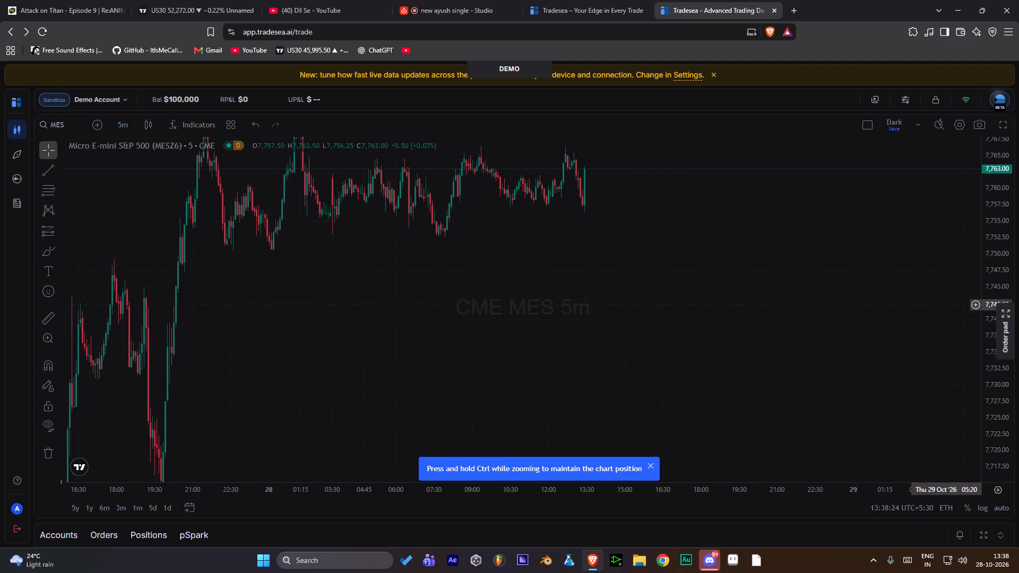
{"action": "left_click_drag", "start_coordinate": [793, 271], "coordinate": [852, 354]}
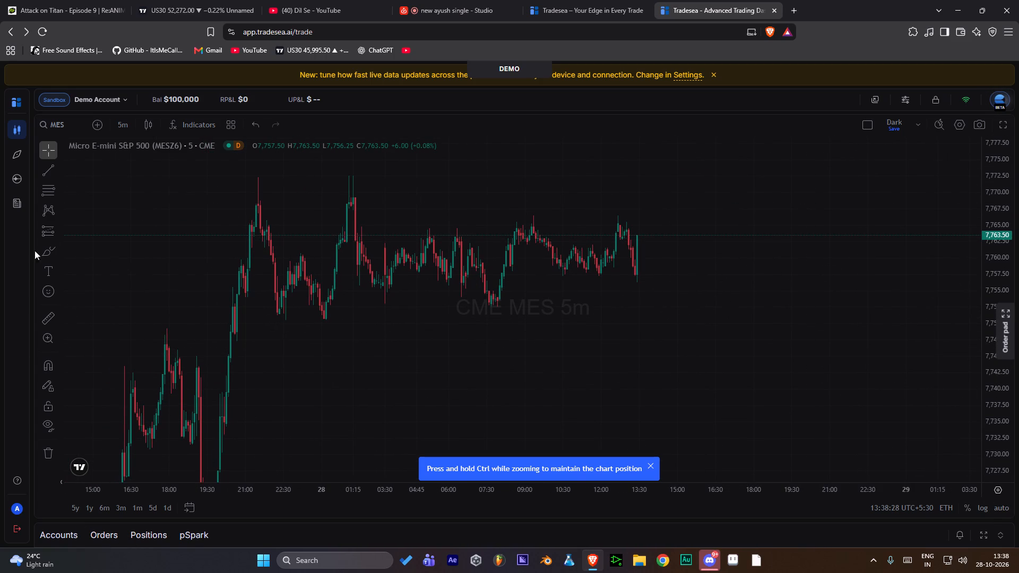
Switch the chart symbol to YM, E-mini Dow Jones on CBOT, after trying a symbol search for us30.
{"action": "left_click", "coordinate": [126, 144]}
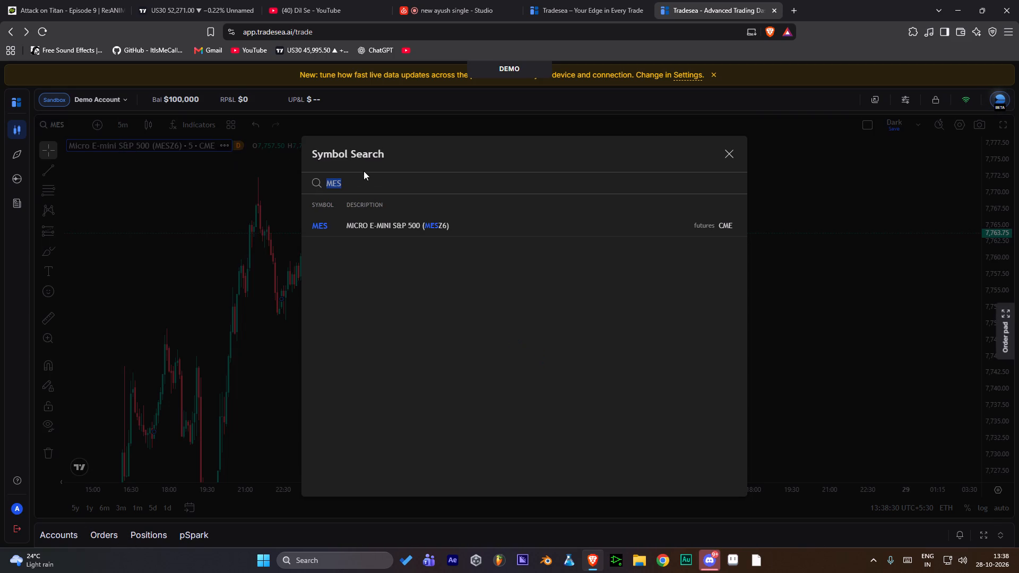
{"action": "type", "text": "us30"}
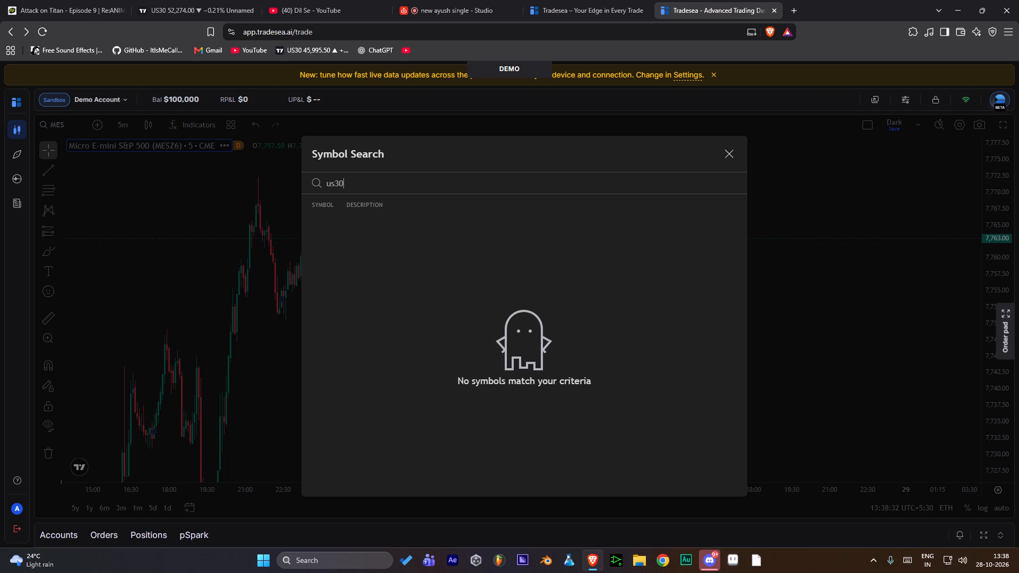
{"action": "key", "text": "ctrl+BackSpace"}
{"action": "key", "text": "BackSpace"}
{"action": "type", "text": "YM"}
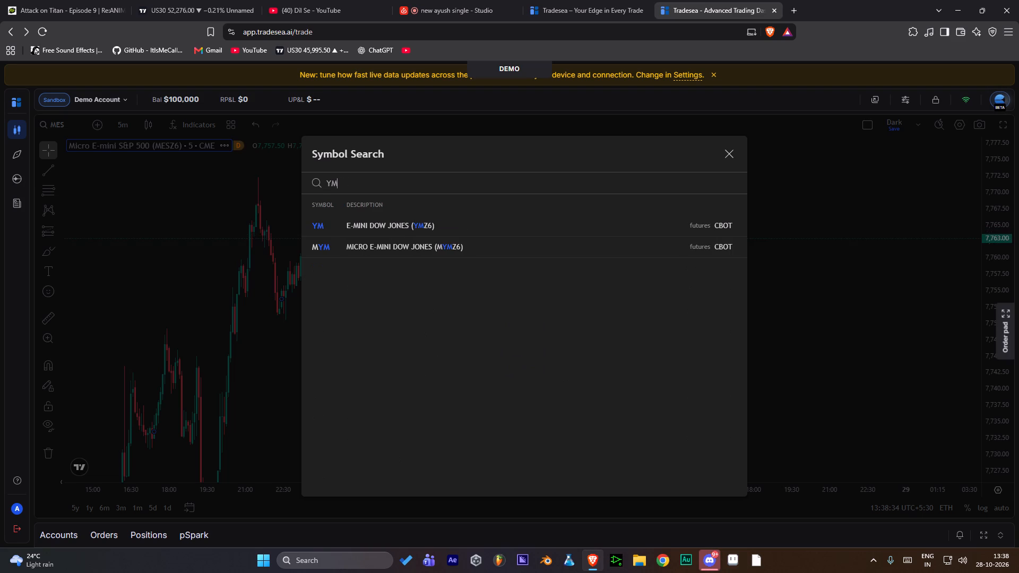
{"action": "left_click", "coordinate": [472, 225]}
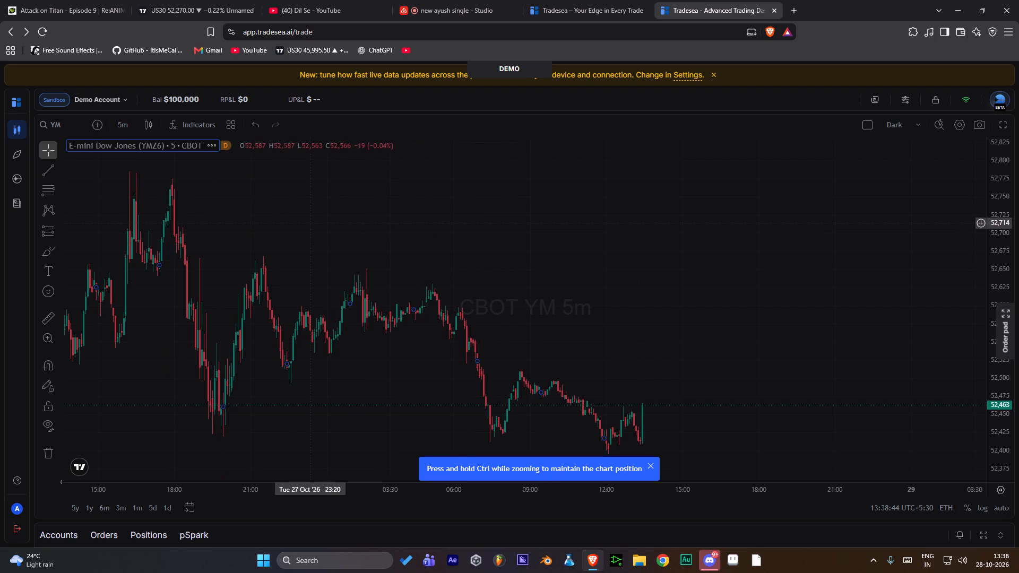
Examine the recent price action on the 5-minute YM chart, dismissing the zooming tip.
{"action": "scroll", "coordinate": [345, 232], "scroll_direction": "down", "scroll_amount": 1}
{"action": "left_click_drag", "start_coordinate": [617, 296], "coordinate": [571, 229]}
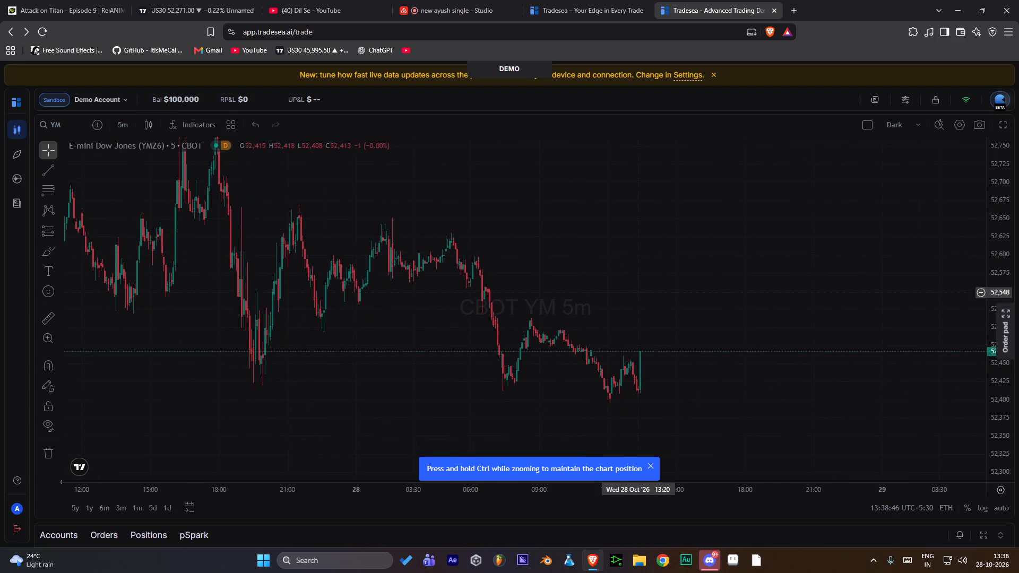
{"action": "left_click", "coordinate": [650, 462]}
{"action": "scroll", "coordinate": [631, 425], "scroll_direction": "down", "scroll_amount": 3}
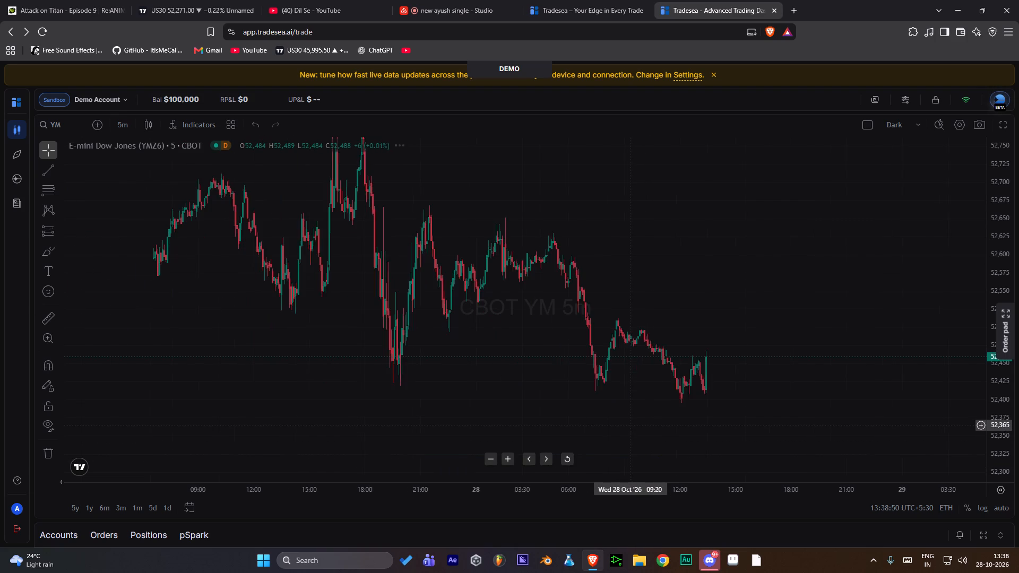
{"action": "scroll", "coordinate": [631, 425], "scroll_direction": "down", "scroll_amount": 2}
{"action": "scroll", "coordinate": [617, 370], "scroll_direction": "up", "scroll_amount": 5}
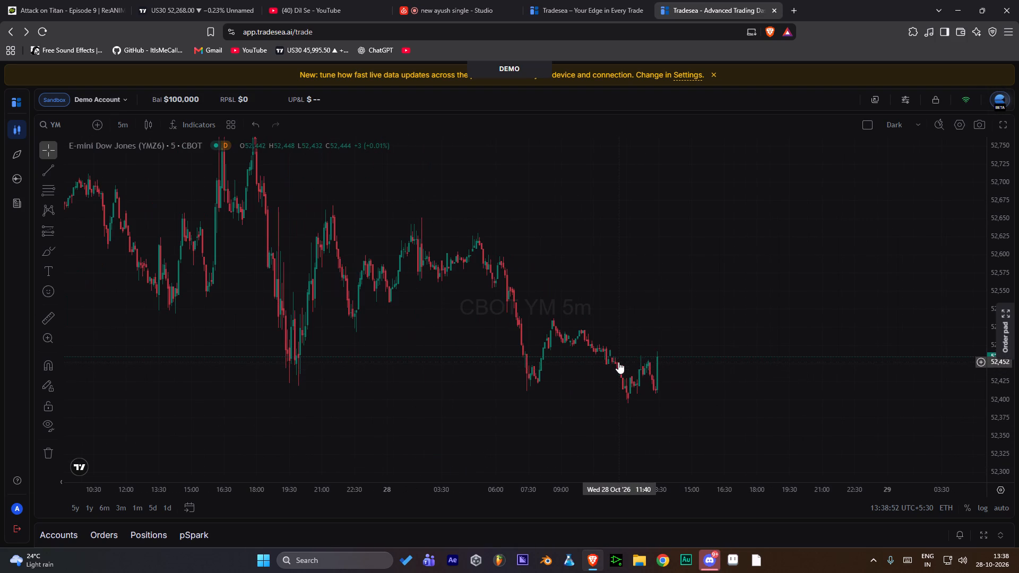
{"action": "scroll", "coordinate": [618, 362], "scroll_direction": "up", "scroll_amount": 4, "text": "ctrl"}
{"action": "scroll", "coordinate": [618, 362], "scroll_direction": "down", "scroll_amount": 7, "text": "ctrl"}
{"action": "scroll", "coordinate": [618, 362], "scroll_direction": "up", "scroll_amount": 3, "text": "ctrl"}
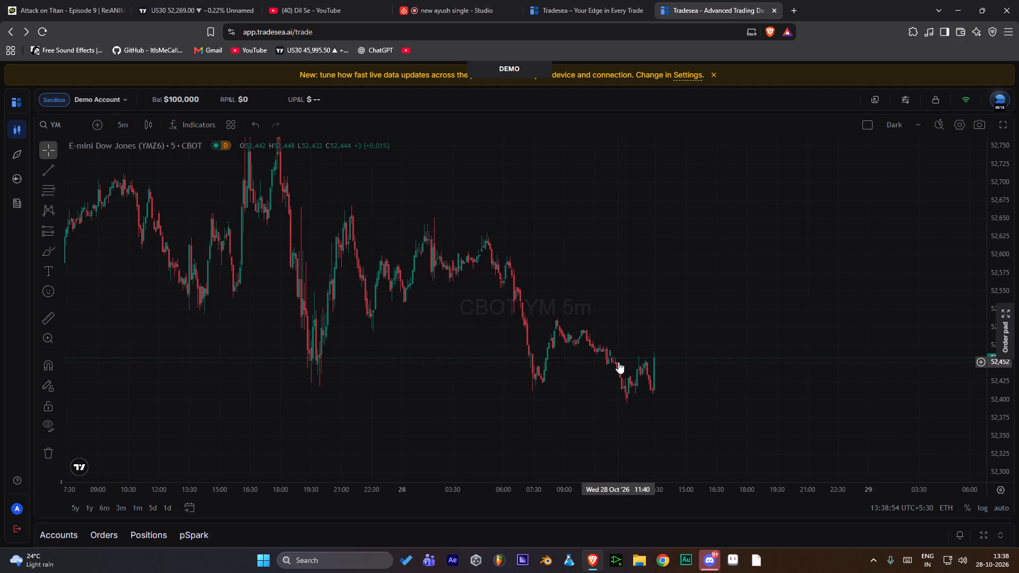
Reopen the order pad and set the YM order size to 3 lots.
{"action": "left_click", "coordinate": [1007, 319]}
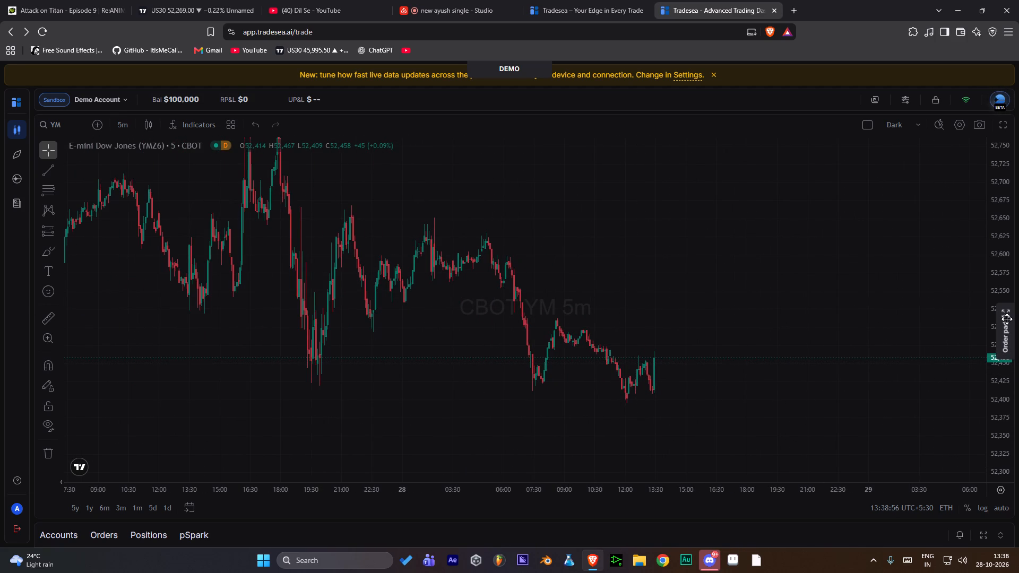
{"action": "left_click", "coordinate": [1007, 312]}
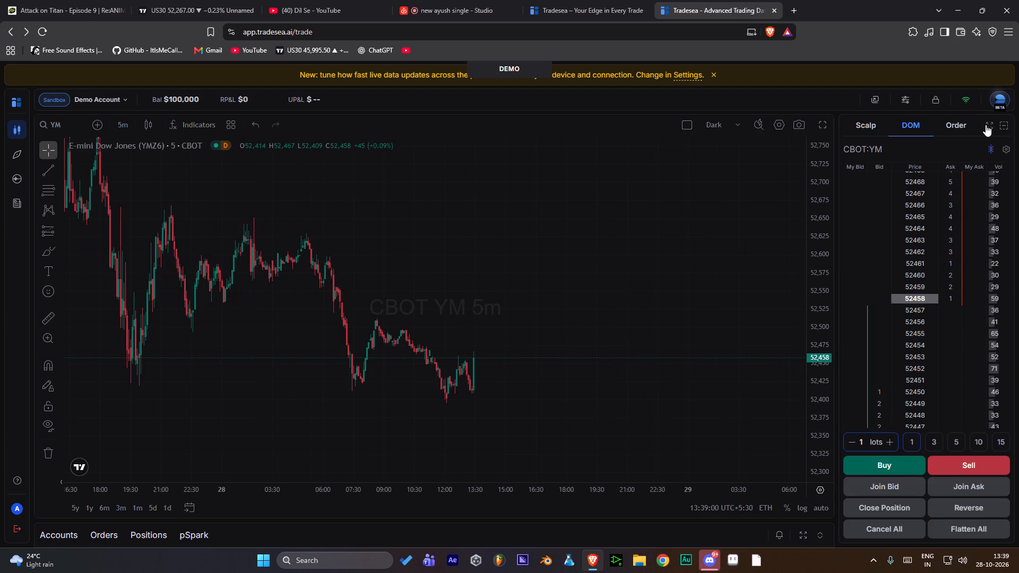
{"action": "left_click", "coordinate": [891, 444]}
{"action": "left_click", "coordinate": [891, 444]}
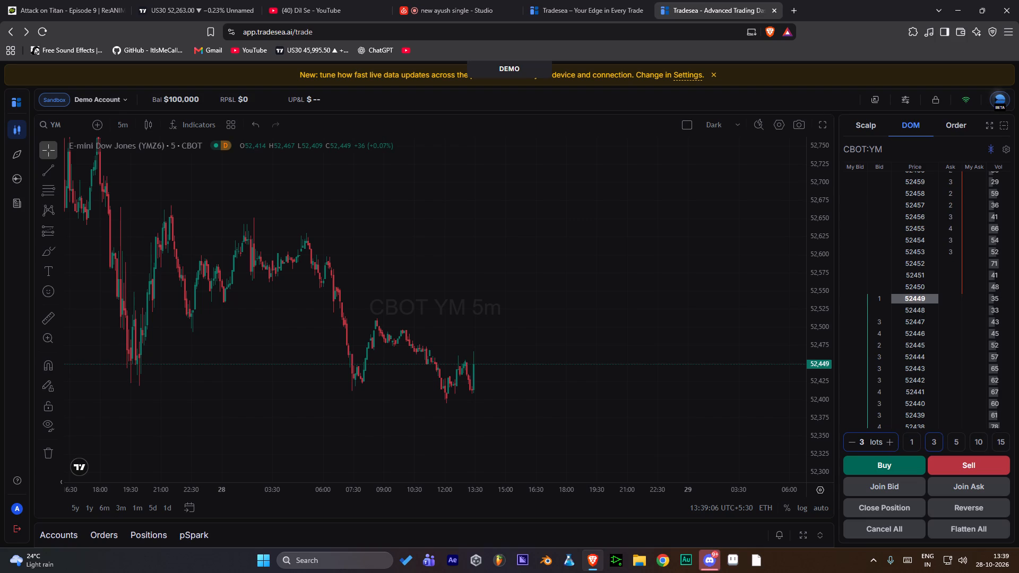
Examine the bid and ask levels above and below the current price in the YM DOM ladder.
{"action": "scroll", "coordinate": [935, 252], "scroll_direction": "up", "scroll_amount": 3}
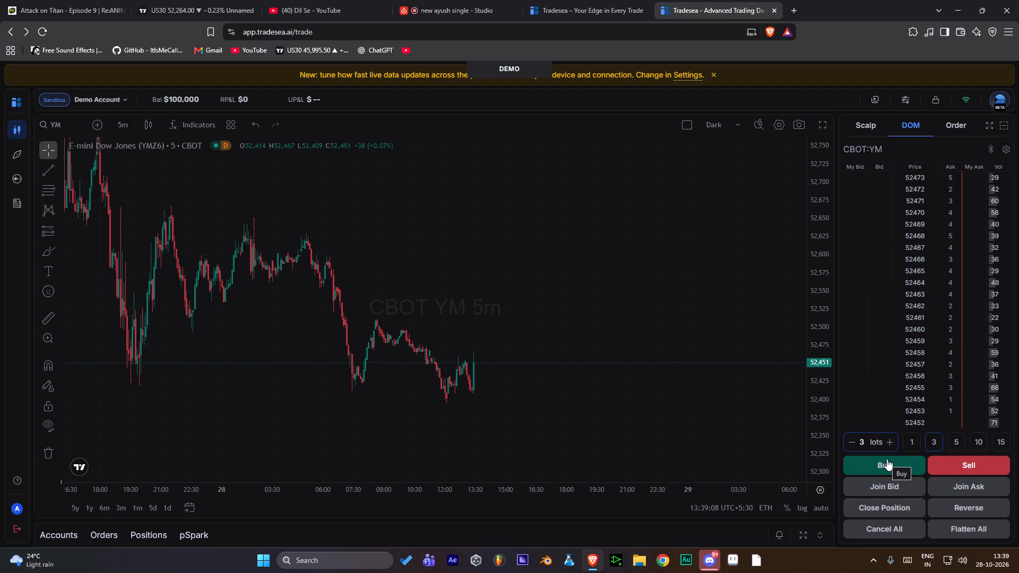
{"action": "scroll", "coordinate": [921, 357], "scroll_direction": "up", "scroll_amount": 9}
{"action": "scroll", "coordinate": [922, 329], "scroll_direction": "down", "scroll_amount": 9}
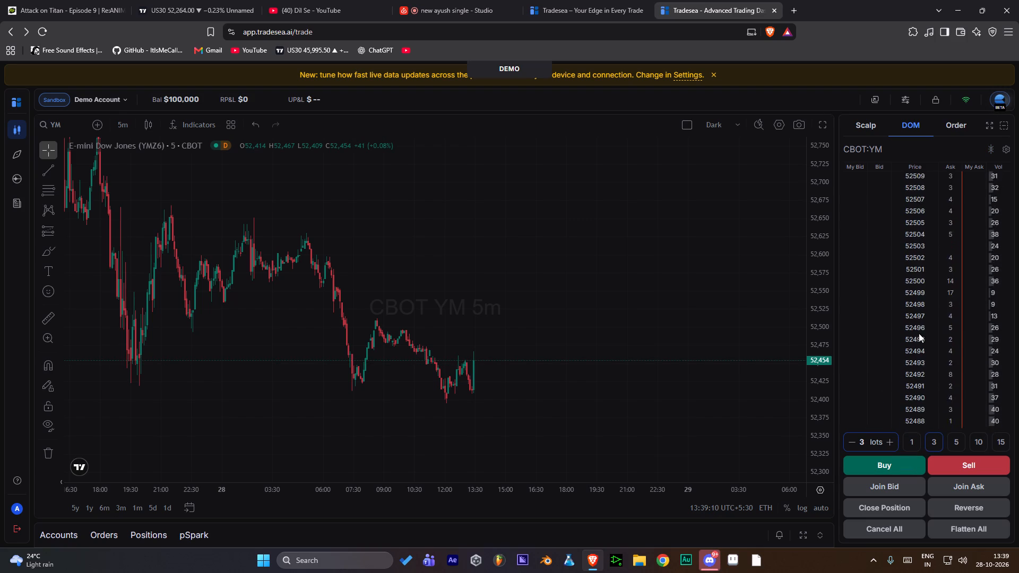
{"action": "scroll", "coordinate": [919, 333], "scroll_direction": "down", "scroll_amount": 20}
{"action": "scroll", "coordinate": [919, 333], "scroll_direction": "down", "scroll_amount": 20}
{"action": "scroll", "coordinate": [919, 333], "scroll_direction": "down", "scroll_amount": 20}
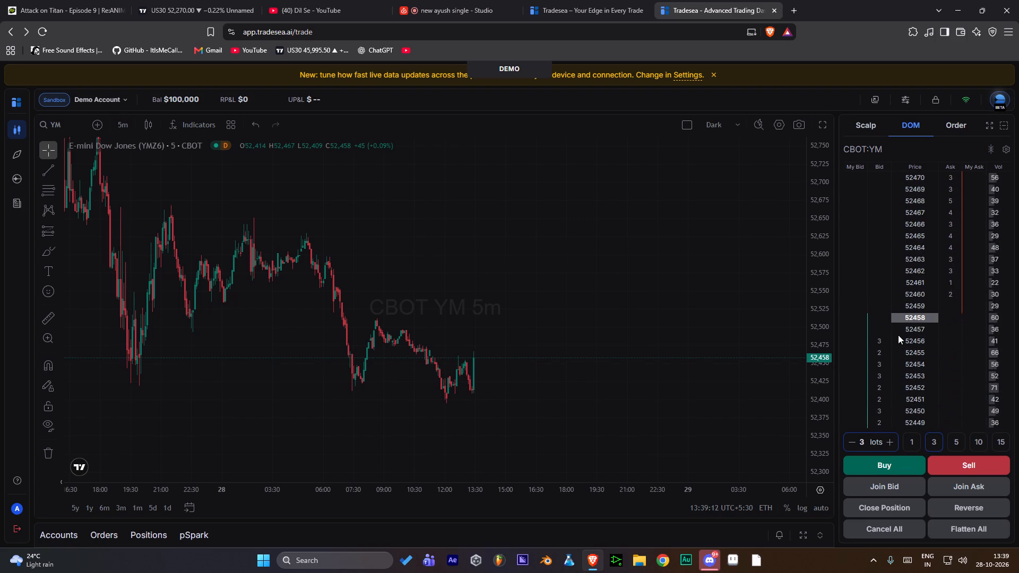
{"action": "scroll", "coordinate": [898, 335], "scroll_direction": "down", "scroll_amount": 15}
{"action": "scroll", "coordinate": [900, 353], "scroll_direction": "down", "scroll_amount": 8}
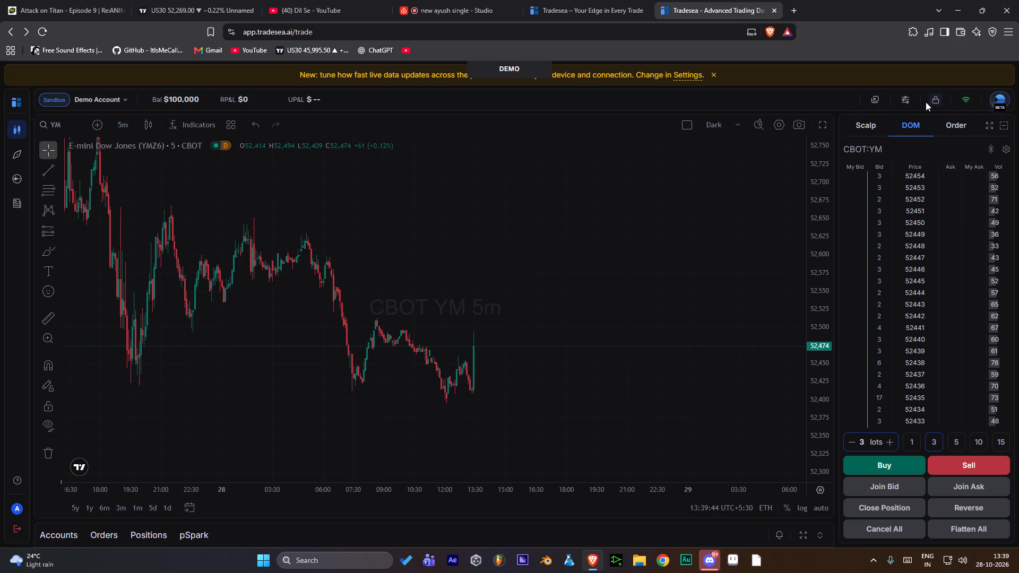
Review the Risk, Data Speed, Privacy and Hot Keys pages of the platform settings, and close them without changes.
{"action": "left_click", "coordinate": [911, 99]}
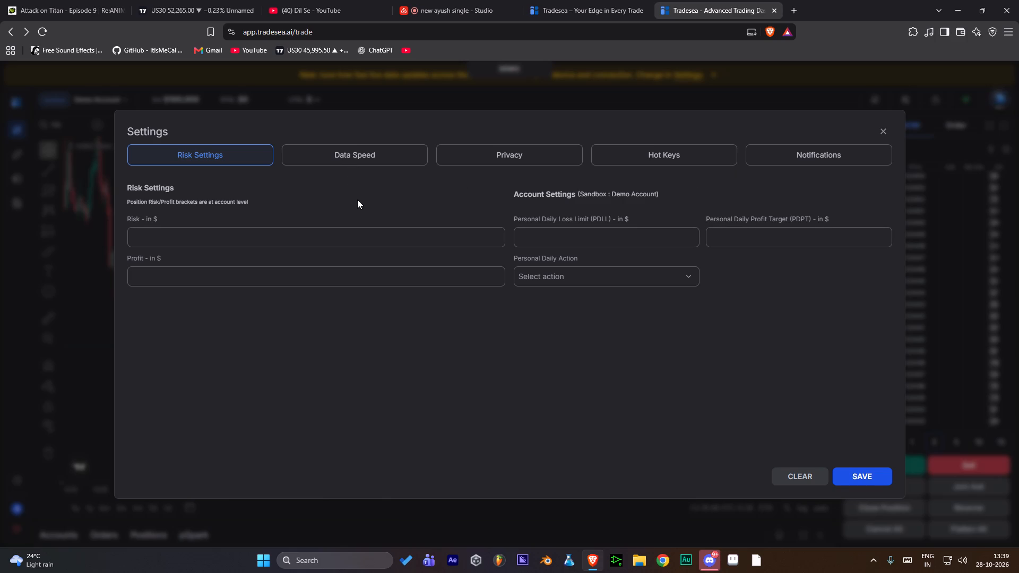
{"action": "left_click", "coordinate": [362, 157]}
{"action": "left_click", "coordinate": [500, 157]}
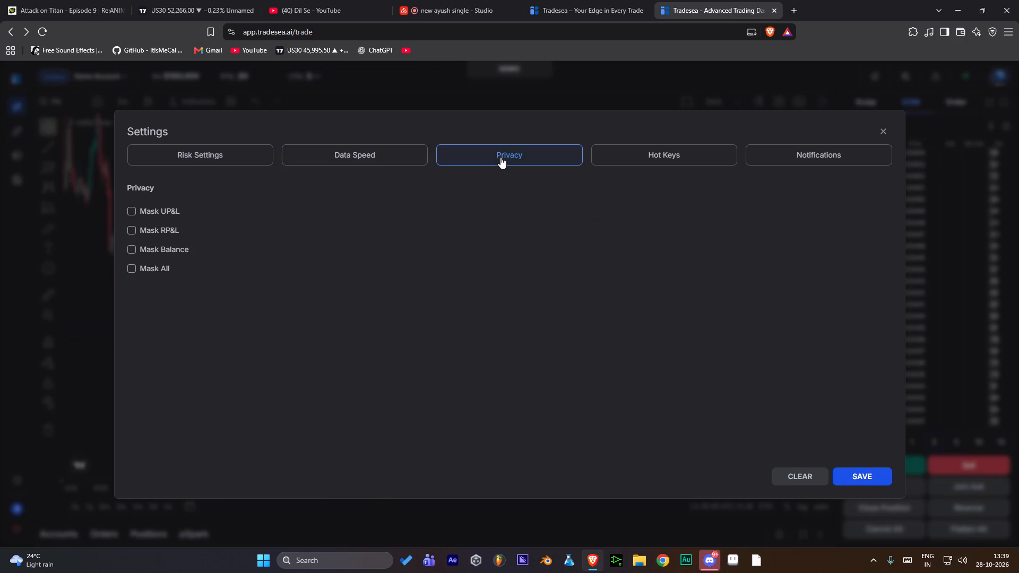
{"action": "left_click", "coordinate": [395, 159]}
{"action": "left_click", "coordinate": [495, 156]}
{"action": "left_click", "coordinate": [649, 155]}
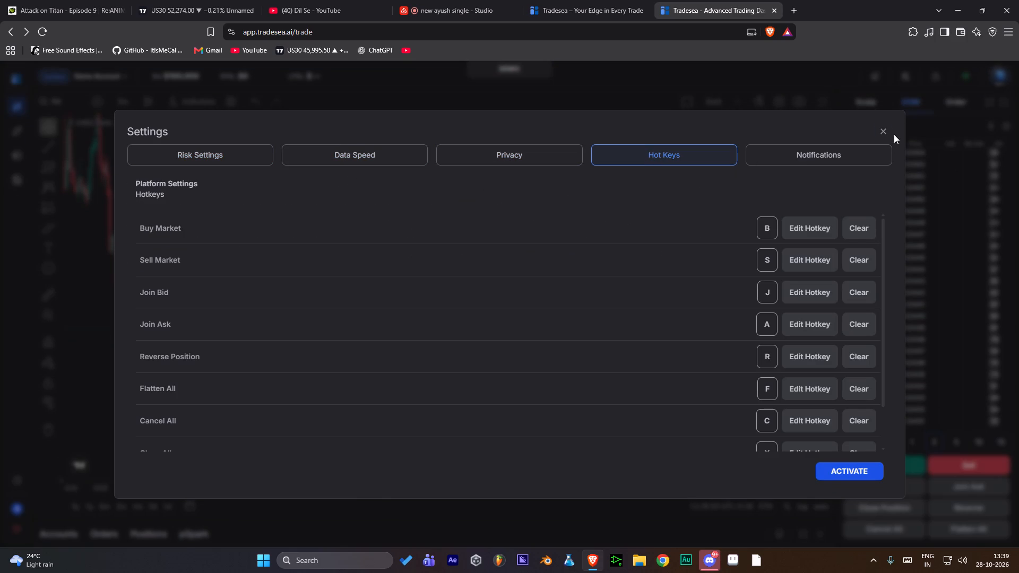
{"action": "left_click", "coordinate": [885, 129]}
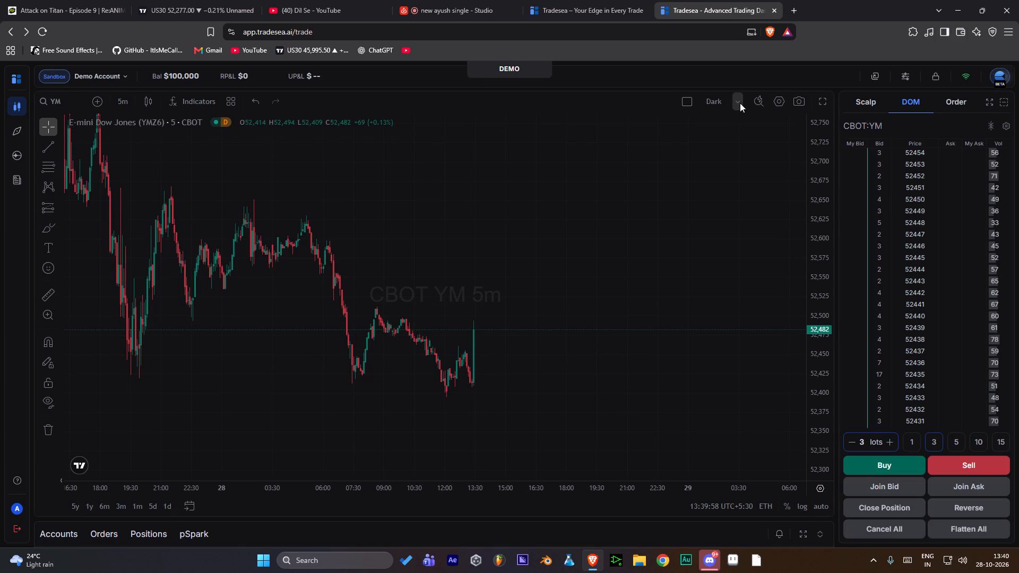
Split the chart area into two side-by-side charts, after checking the layout saving options.
{"action": "left_click", "coordinate": [740, 103]}
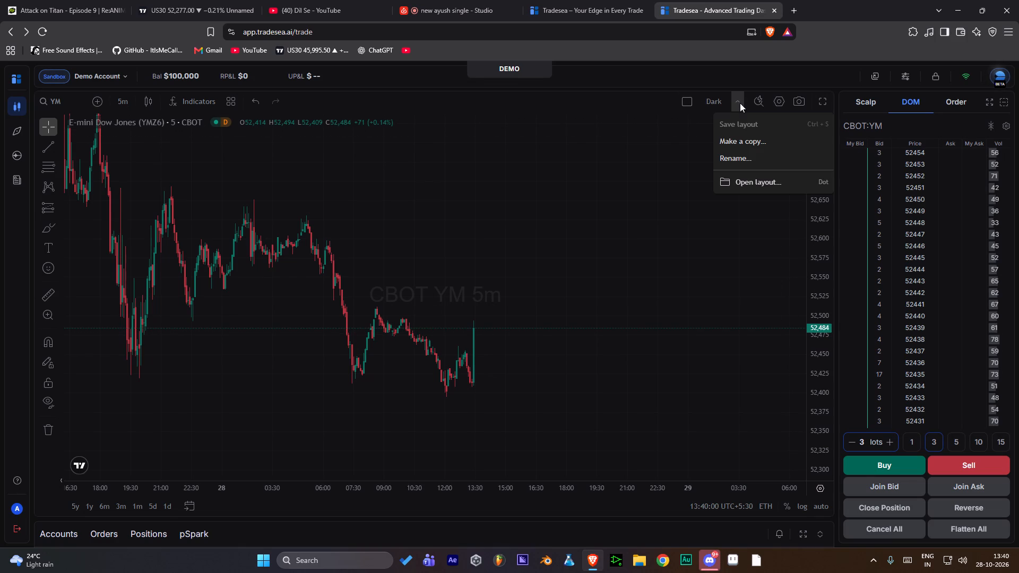
{"action": "left_click", "coordinate": [740, 103]}
{"action": "left_click", "coordinate": [685, 106]}
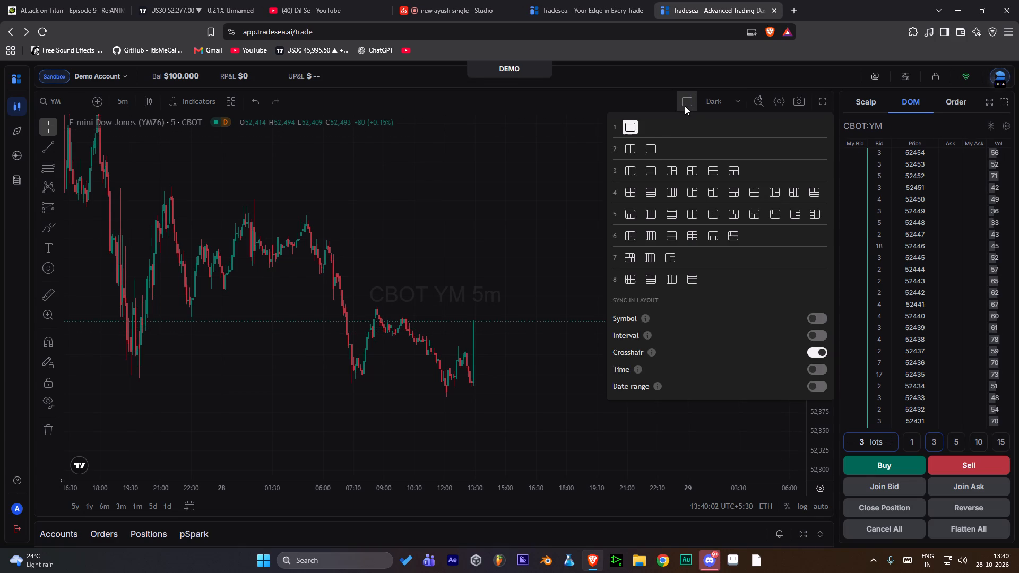
{"action": "left_click", "coordinate": [628, 144]}
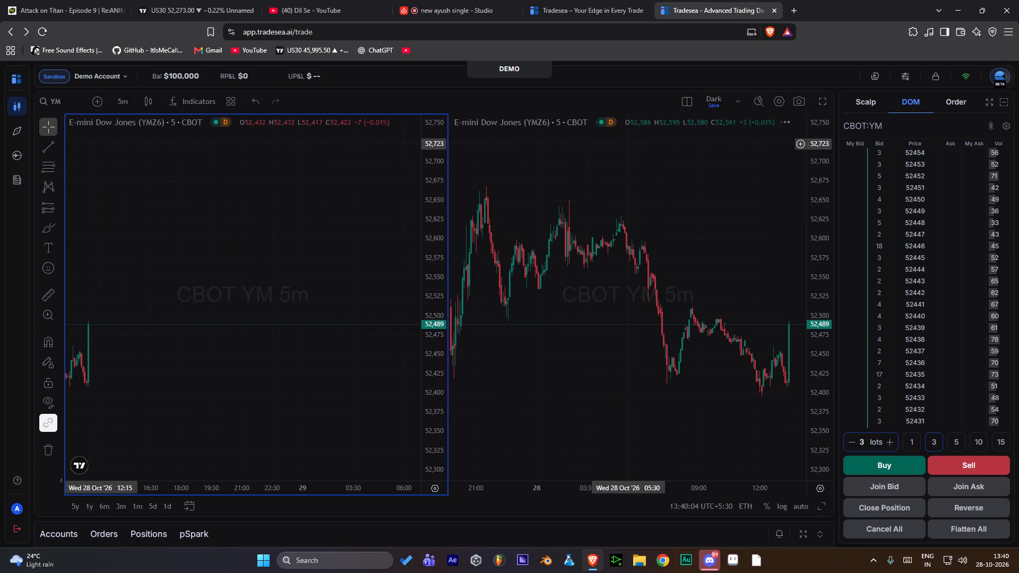
{"action": "left_click", "coordinate": [692, 107]}
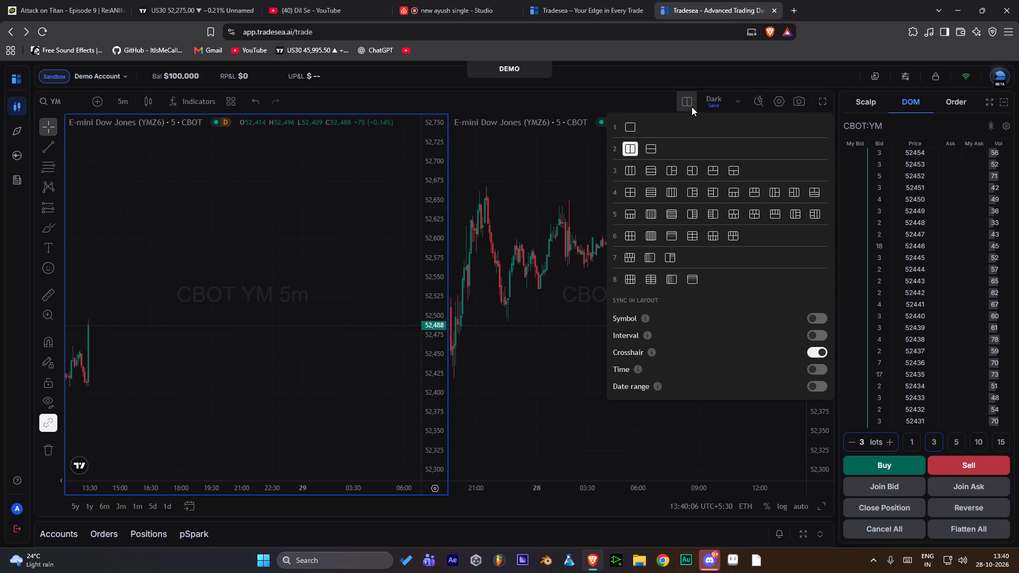
{"action": "left_click", "coordinate": [688, 103]}
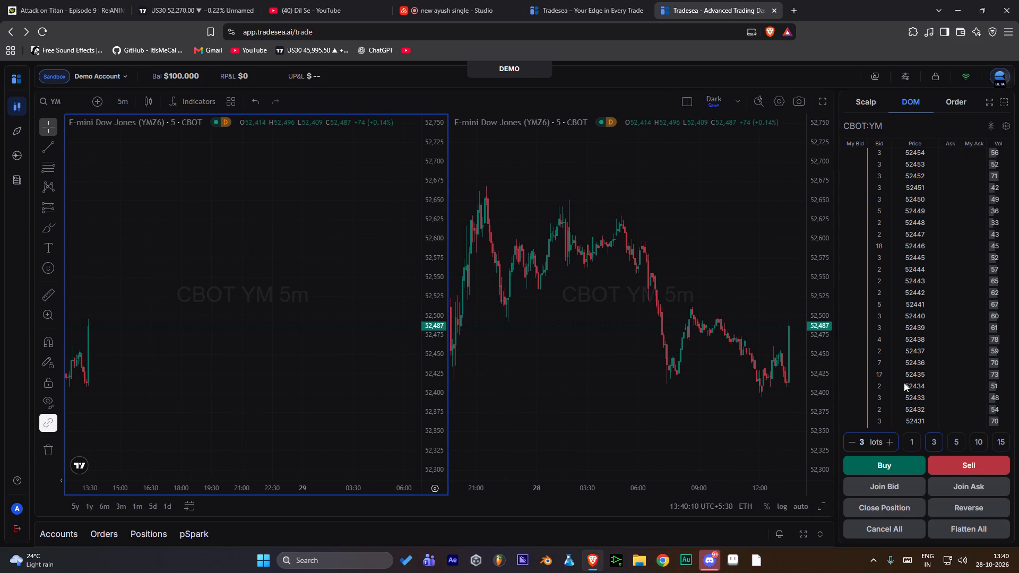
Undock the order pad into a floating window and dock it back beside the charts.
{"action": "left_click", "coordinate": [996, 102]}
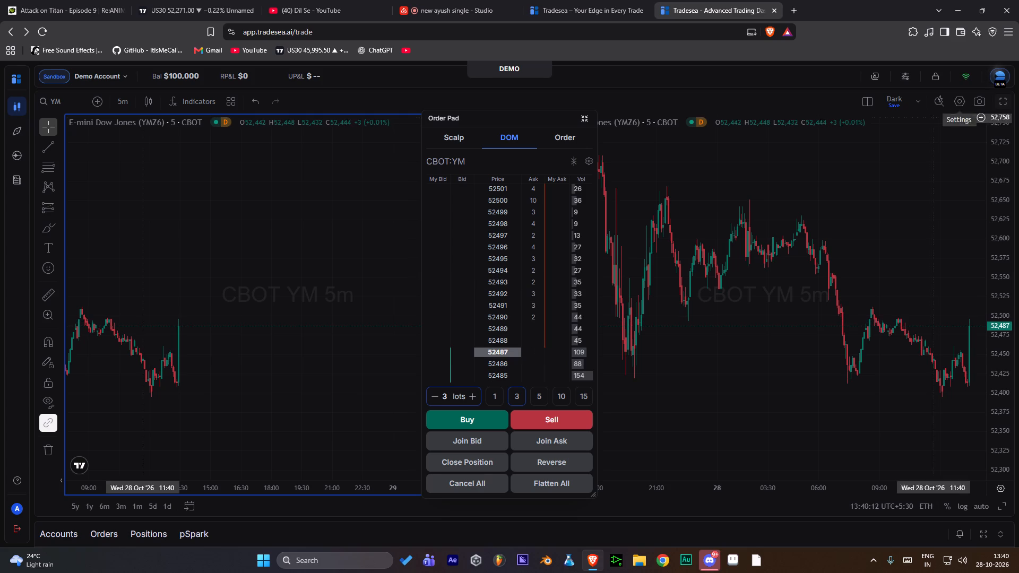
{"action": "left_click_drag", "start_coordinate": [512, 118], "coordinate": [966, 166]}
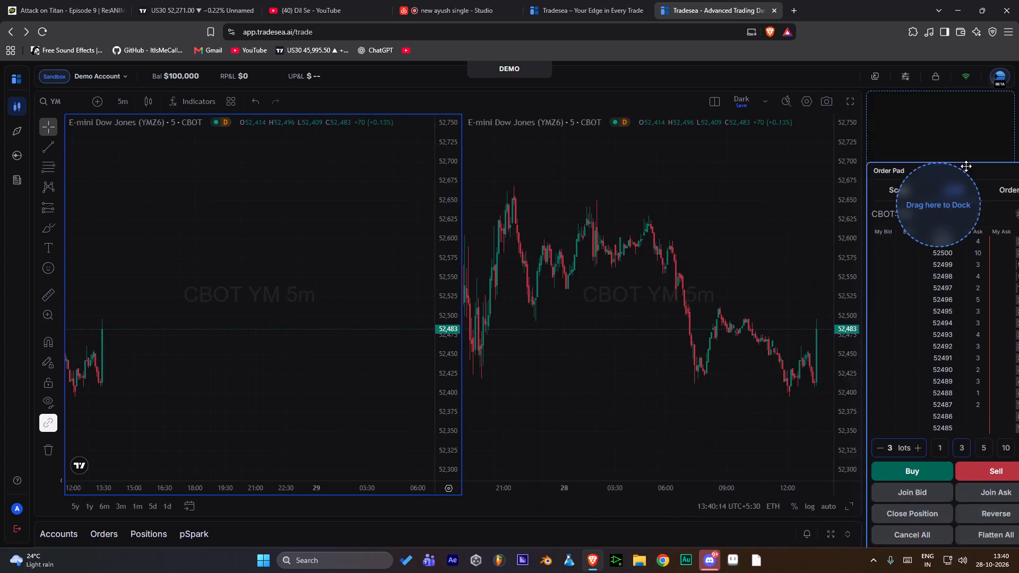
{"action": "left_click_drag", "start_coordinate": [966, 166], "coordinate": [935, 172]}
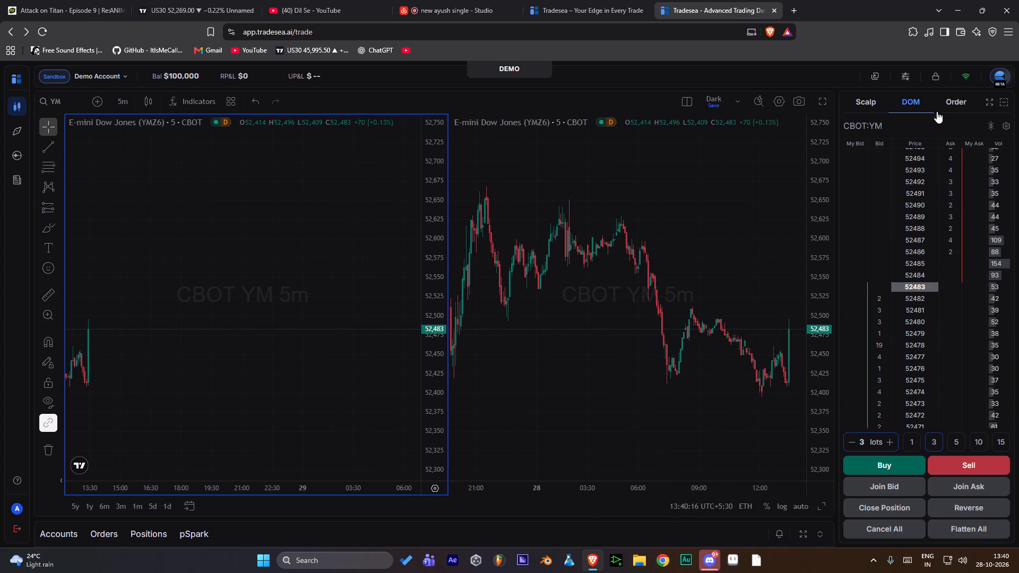
Switch the order pad to the compact floating Scalp view, restoring the full pad once to check its Order form.
{"action": "left_click", "coordinate": [875, 101]}
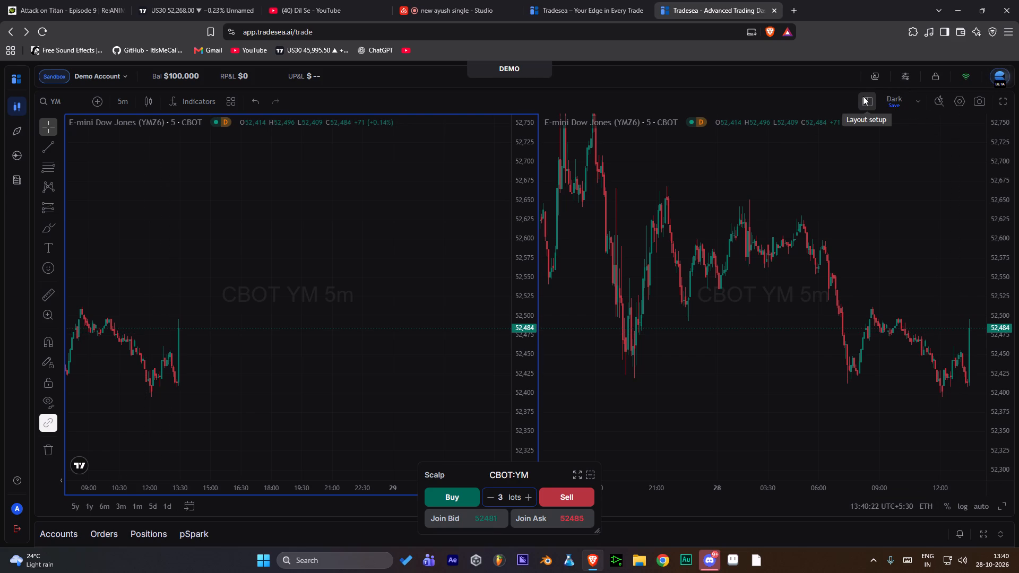
{"action": "left_click", "coordinate": [578, 470]}
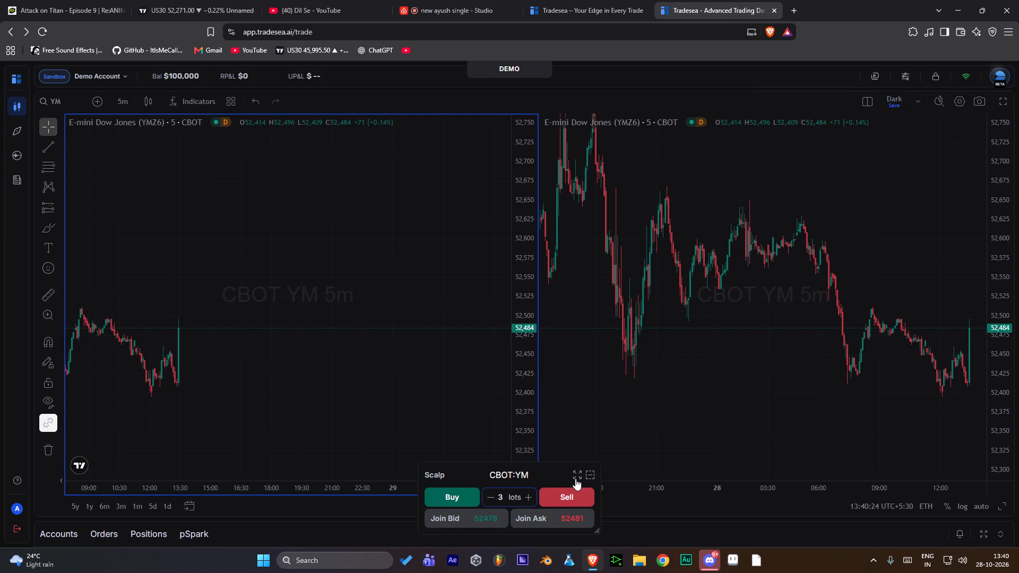
{"action": "left_click", "coordinate": [575, 479]}
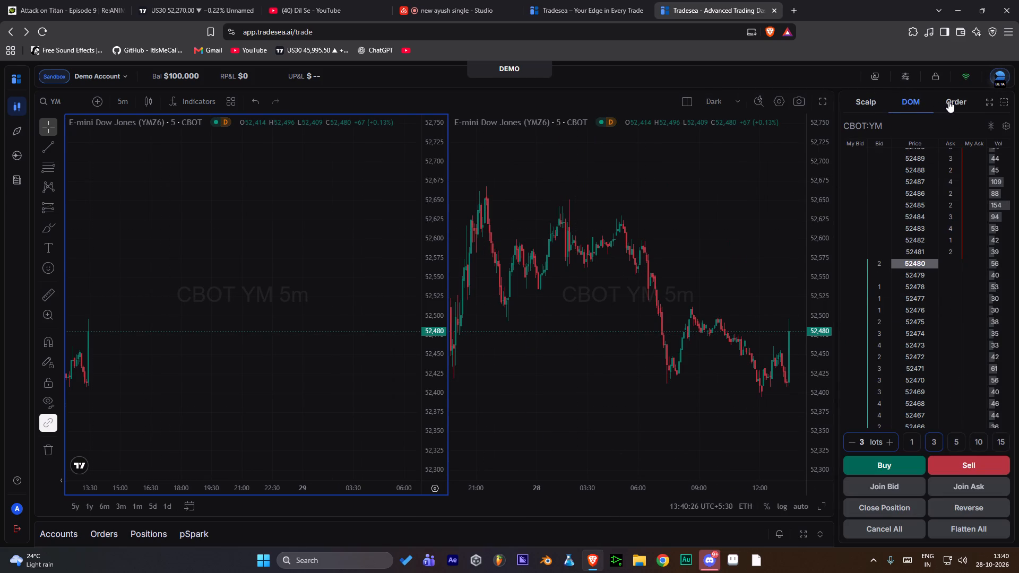
{"action": "left_click", "coordinate": [951, 101]}
{"action": "left_click", "coordinate": [860, 107]}
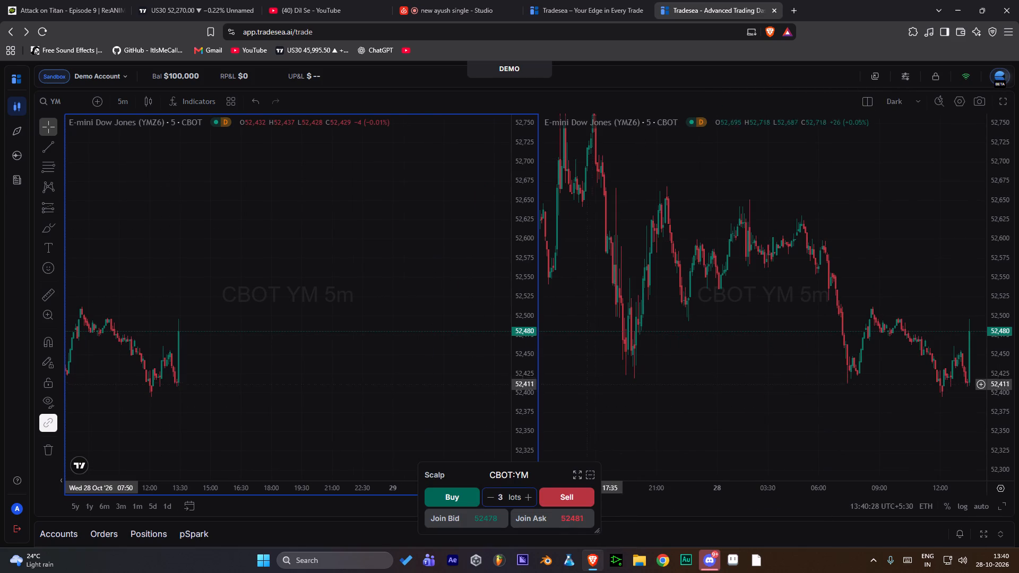
Compare the two YM charts by making each active in turn, and dismiss the Discord notification.
{"action": "scroll", "coordinate": [572, 394], "scroll_direction": "down", "scroll_amount": 1}
{"action": "scroll", "coordinate": [572, 394], "scroll_direction": "up", "scroll_amount": 1}
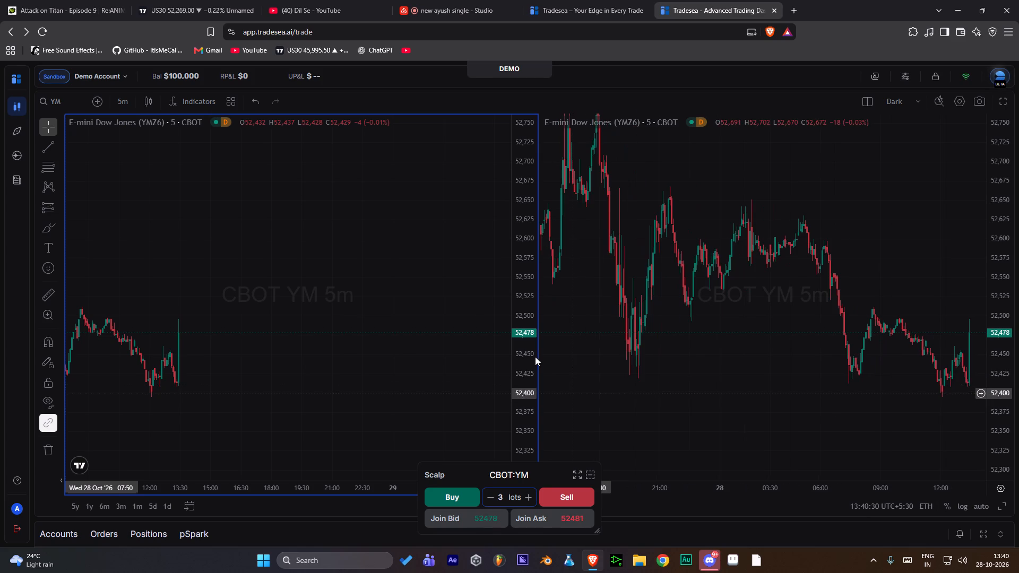
{"action": "left_click", "coordinate": [714, 226]}
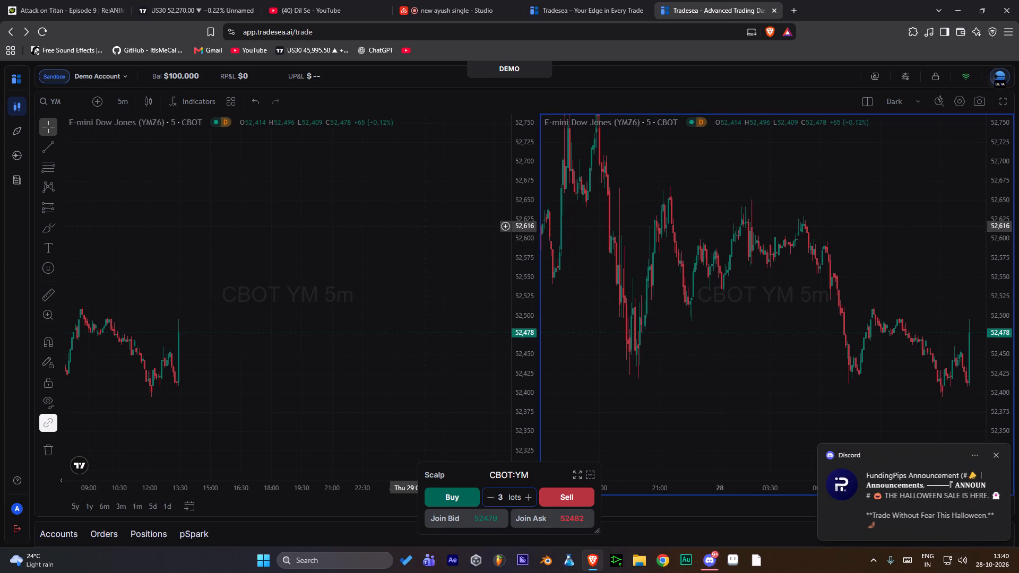
{"action": "left_click", "coordinate": [418, 226]}
{"action": "left_click", "coordinate": [725, 349]}
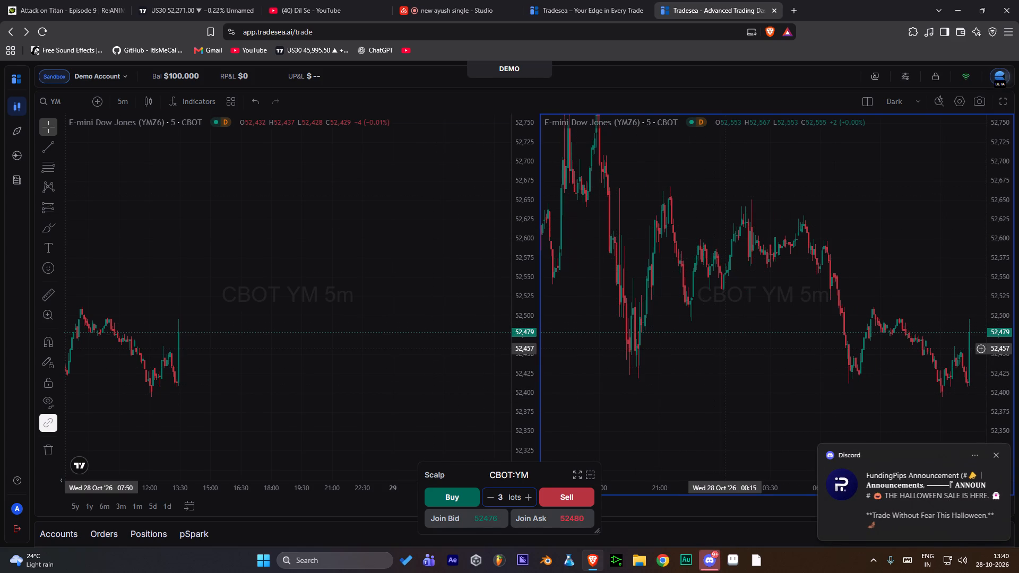
{"action": "left_click", "coordinate": [443, 333]}
{"action": "left_click", "coordinate": [640, 330]}
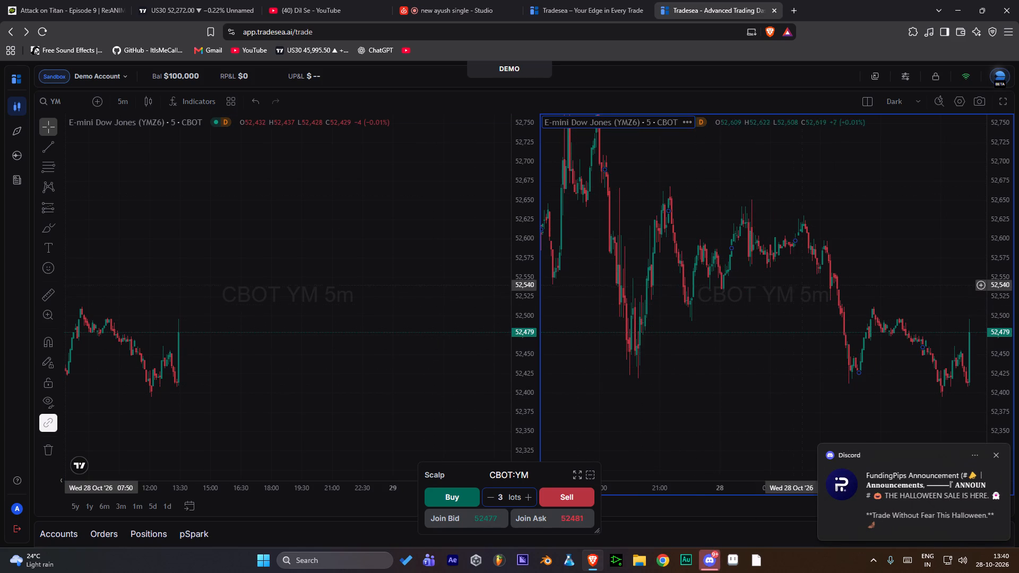
{"action": "left_click", "coordinate": [996, 453]}
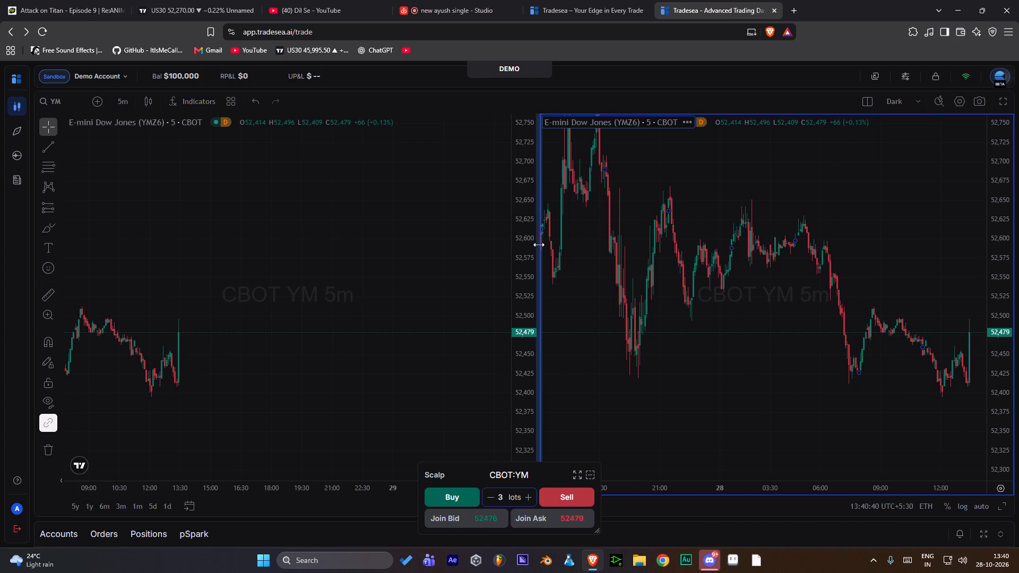
Widen the first YM chart slightly and reposition both charts so the latest candles have free space after them.
{"action": "left_click_drag", "start_coordinate": [539, 245], "coordinate": [551, 239]}
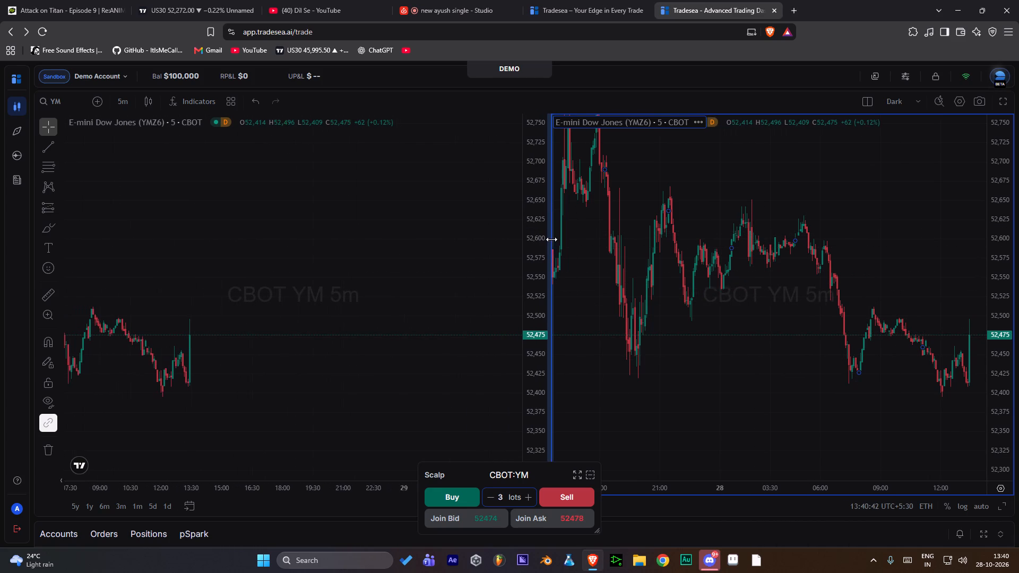
{"action": "left_click_drag", "start_coordinate": [551, 239], "coordinate": [563, 239]}
{"action": "left_click_drag", "start_coordinate": [819, 218], "coordinate": [676, 201]}
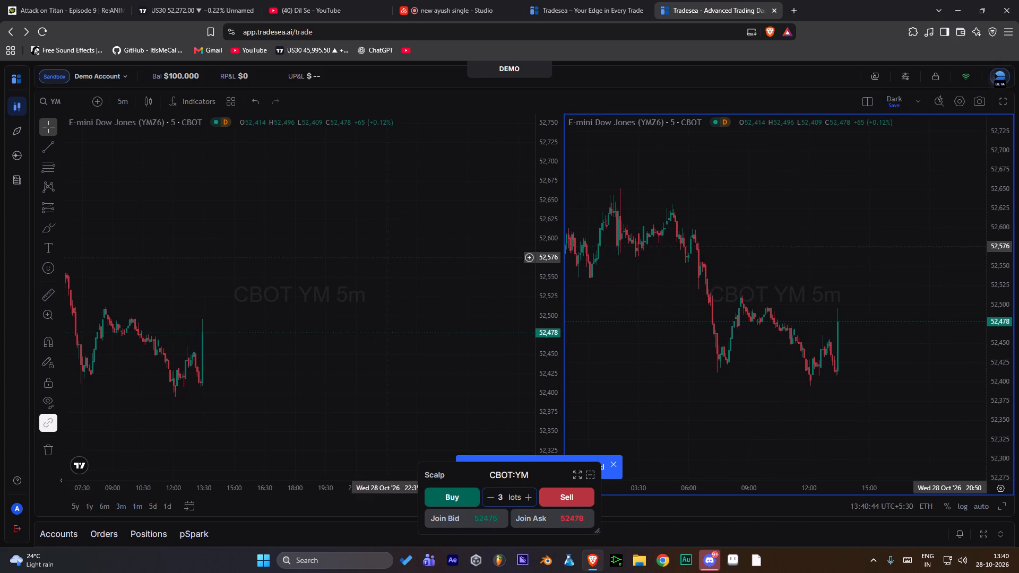
{"action": "left_click_drag", "start_coordinate": [364, 263], "coordinate": [474, 257]}
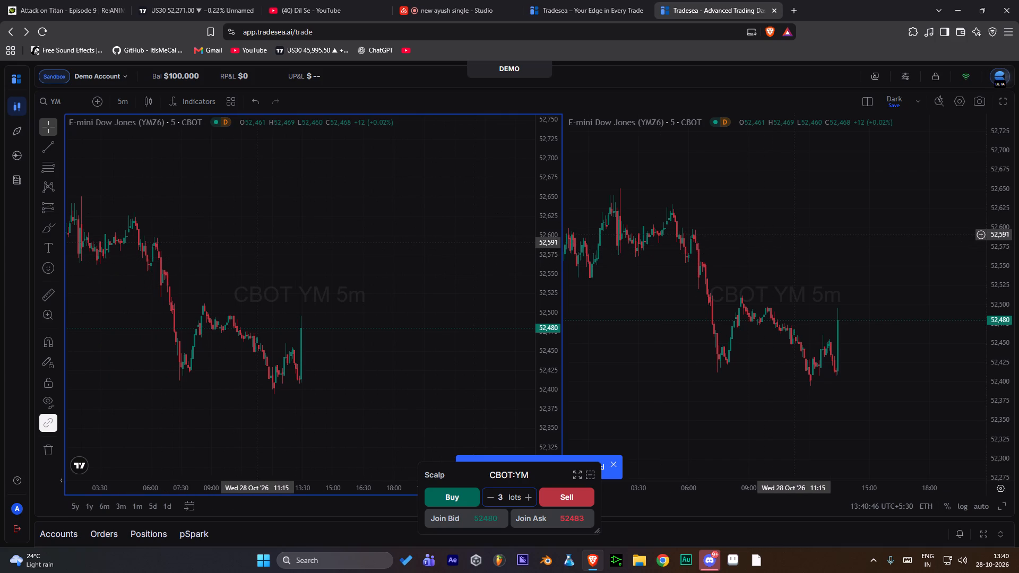
{"action": "left_click", "coordinate": [793, 235]}
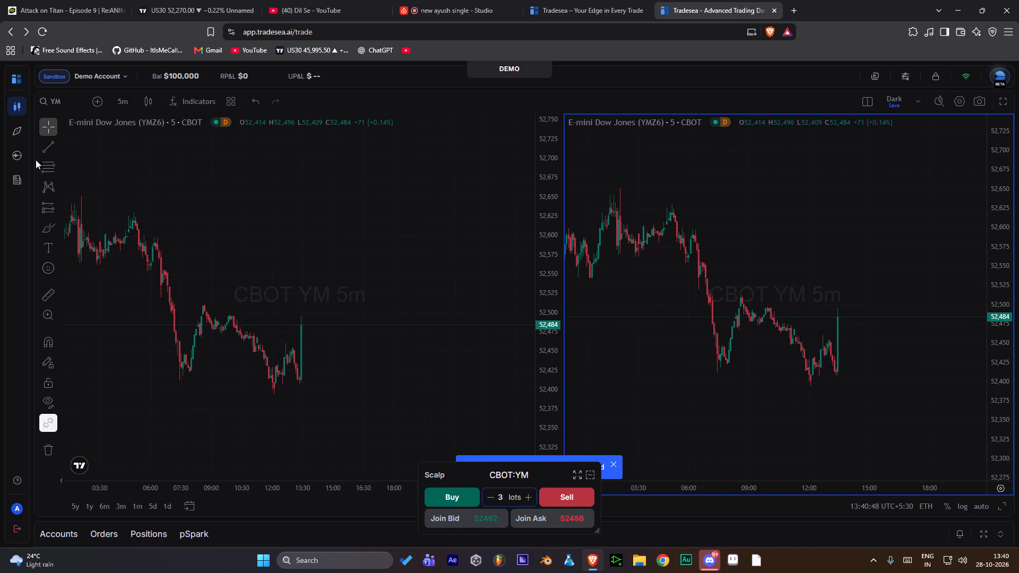
Add the Trend Line tool to the favourite drawing tools.
{"action": "left_click", "coordinate": [57, 203]}
{"action": "left_click", "coordinate": [57, 203]}
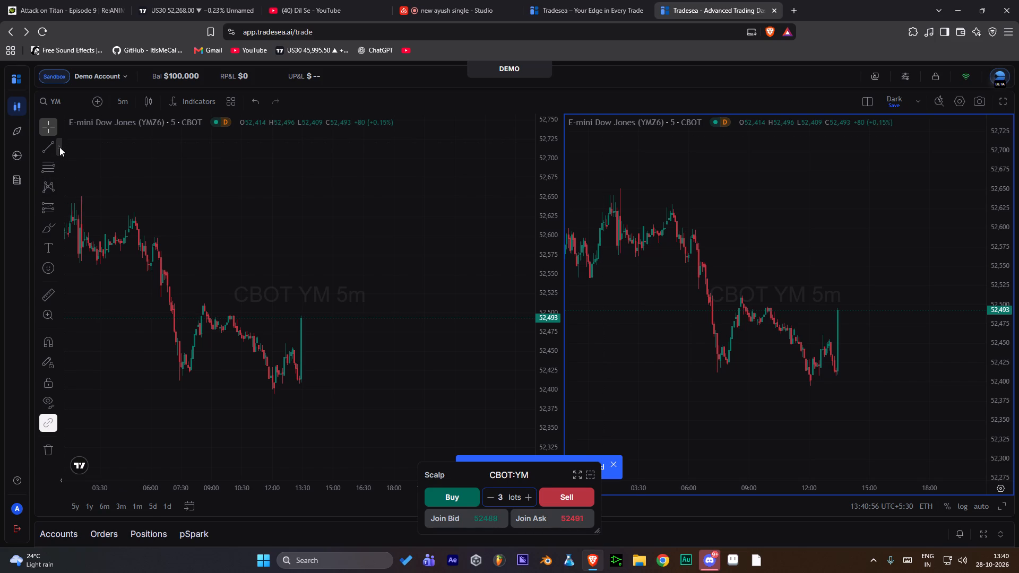
{"action": "left_click", "coordinate": [59, 147]}
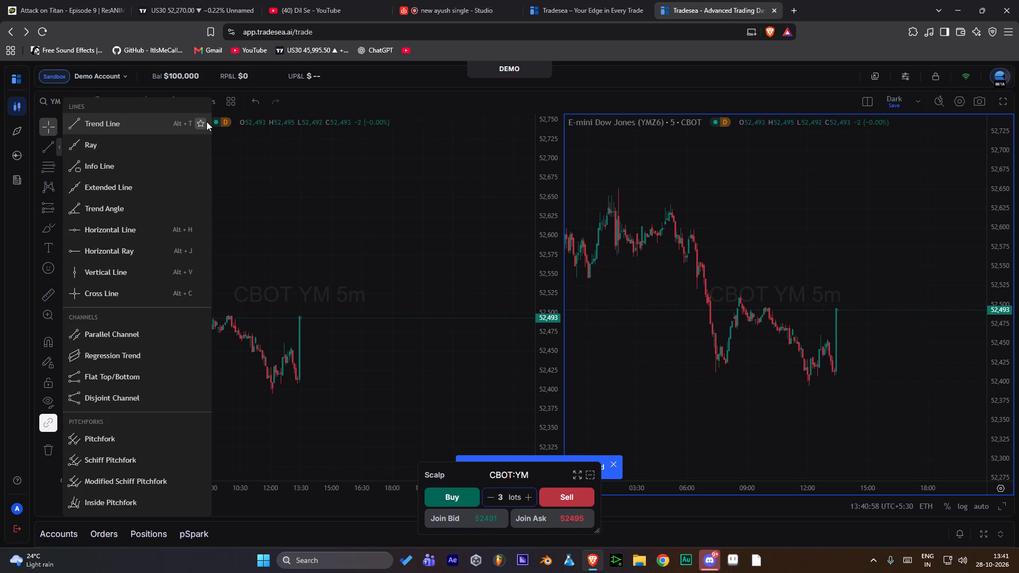
{"action": "left_click", "coordinate": [204, 122]}
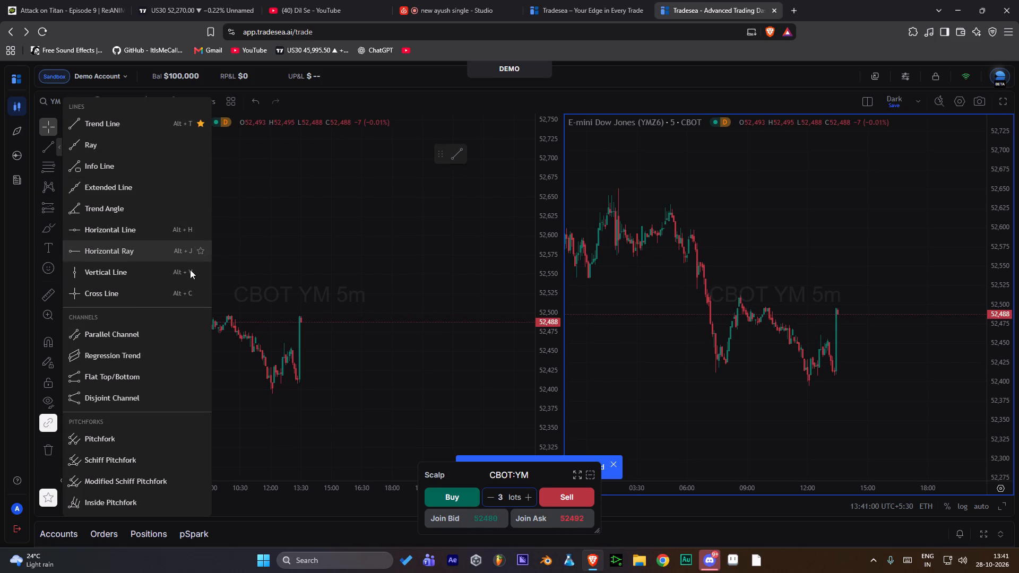
Examine the available line, channel, pitchfork, Fibonacci, Gann, pattern, Elliott wave and cycle drawing tools.
{"action": "scroll", "coordinate": [184, 332], "scroll_direction": "down", "scroll_amount": 1}
{"action": "scroll", "coordinate": [164, 392], "scroll_direction": "down", "scroll_amount": 1}
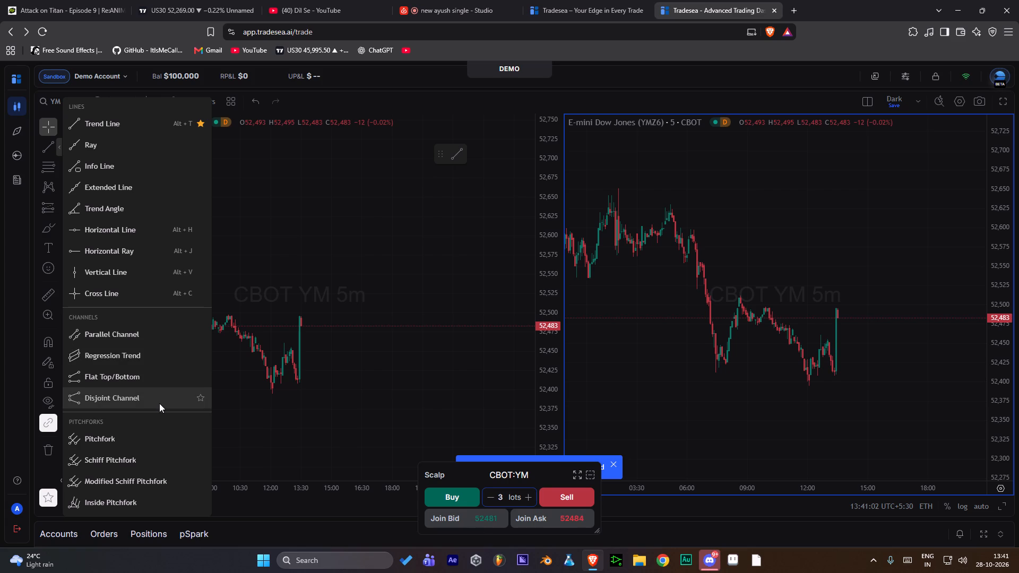
{"action": "scroll", "coordinate": [149, 357], "scroll_direction": "down", "scroll_amount": 2}
{"action": "scroll", "coordinate": [149, 357], "scroll_direction": "up", "scroll_amount": 4}
{"action": "scroll", "coordinate": [147, 324], "scroll_direction": "down", "scroll_amount": 1}
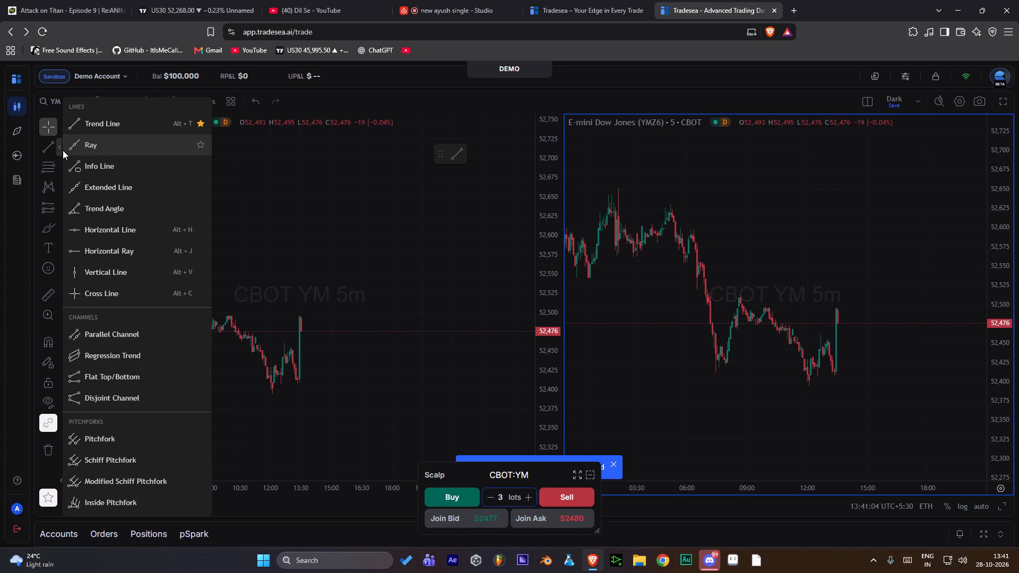
{"action": "left_click", "coordinate": [57, 164]}
{"action": "scroll", "coordinate": [139, 338], "scroll_direction": "down", "scroll_amount": 1}
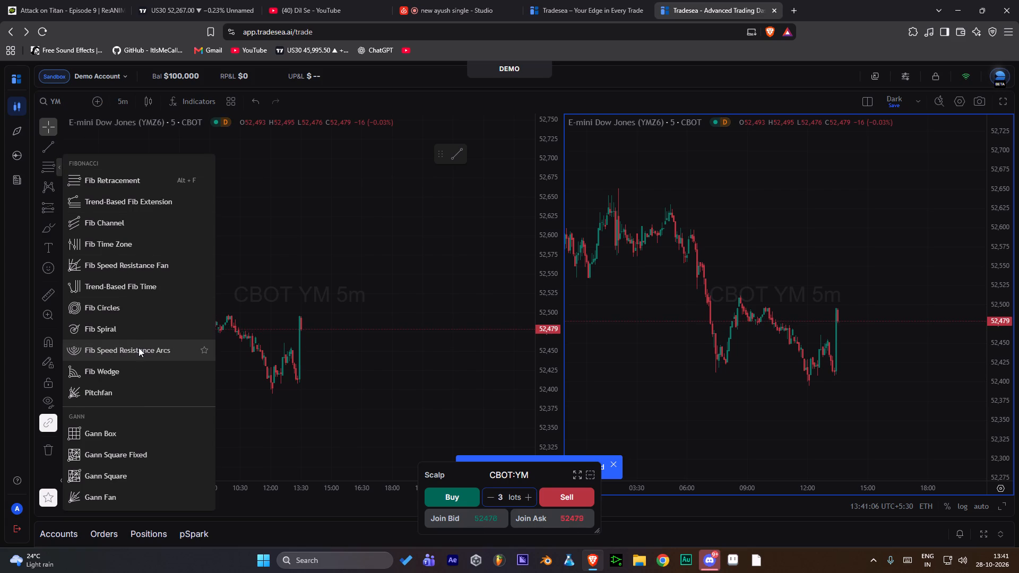
{"action": "scroll", "coordinate": [139, 348], "scroll_direction": "down", "scroll_amount": 1}
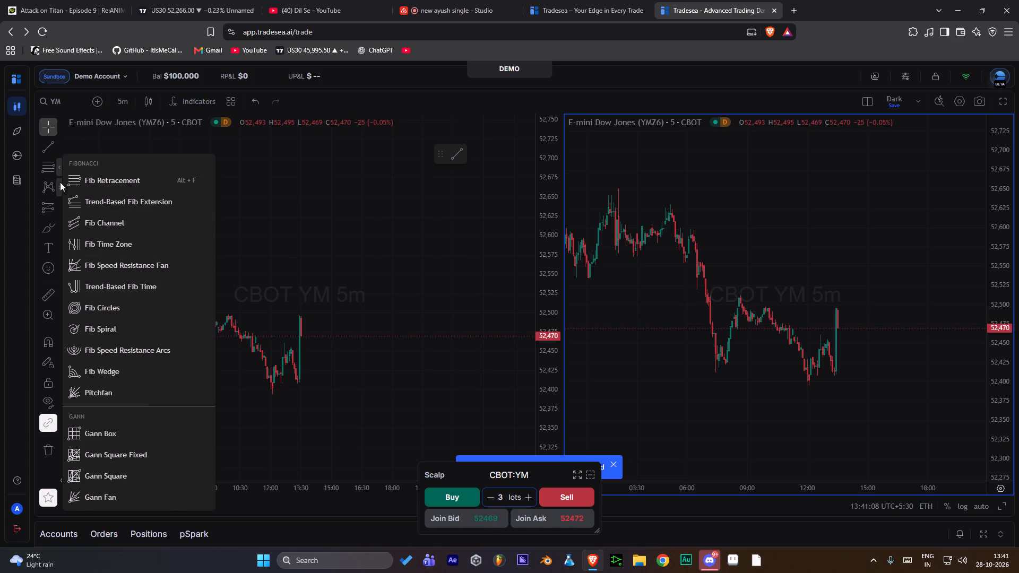
{"action": "left_click", "coordinate": [60, 182]}
{"action": "scroll", "coordinate": [94, 355], "scroll_direction": "down", "scroll_amount": 1}
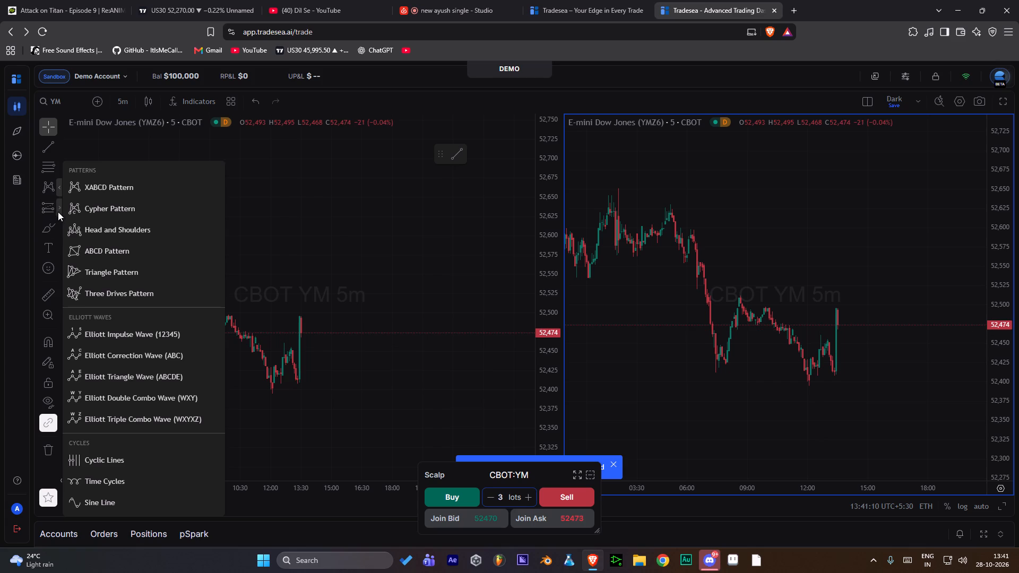
Add the Long Position, Short Position, Rectangle and Path tools to the favourite drawing tools.
{"action": "left_click", "coordinate": [61, 210]}
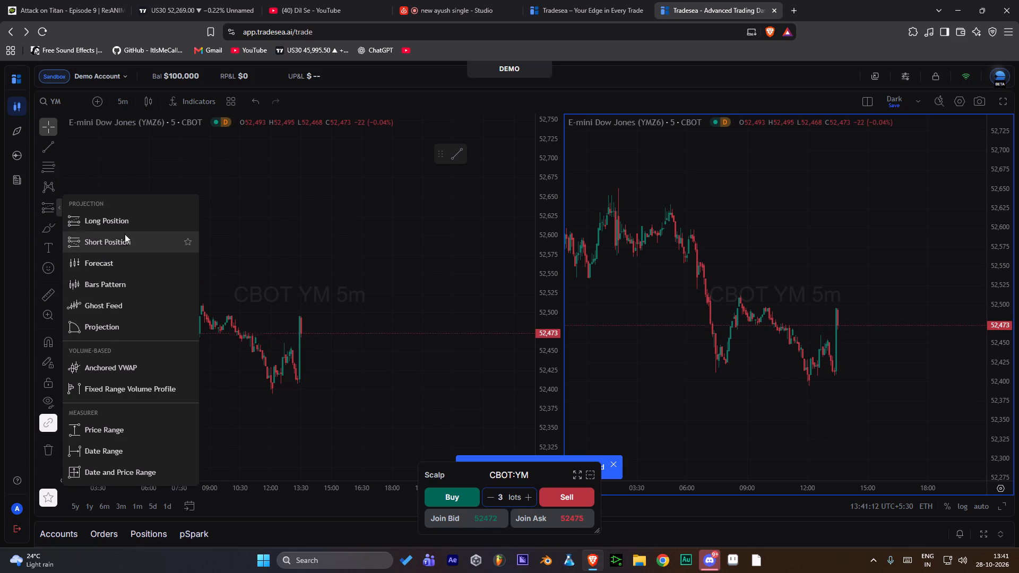
{"action": "left_click", "coordinate": [188, 218]}
{"action": "left_click", "coordinate": [192, 241]}
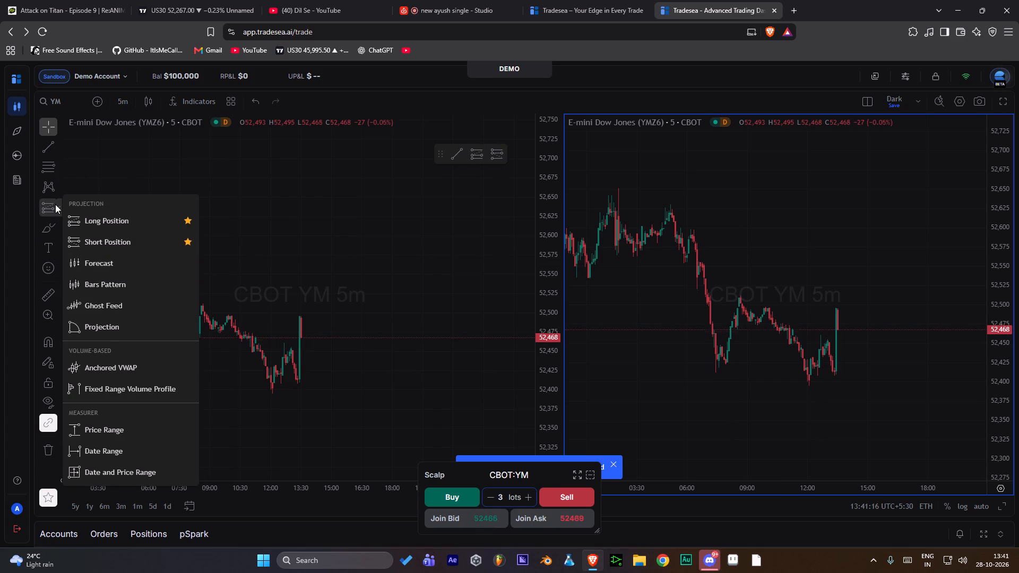
{"action": "left_click", "coordinate": [61, 222]}
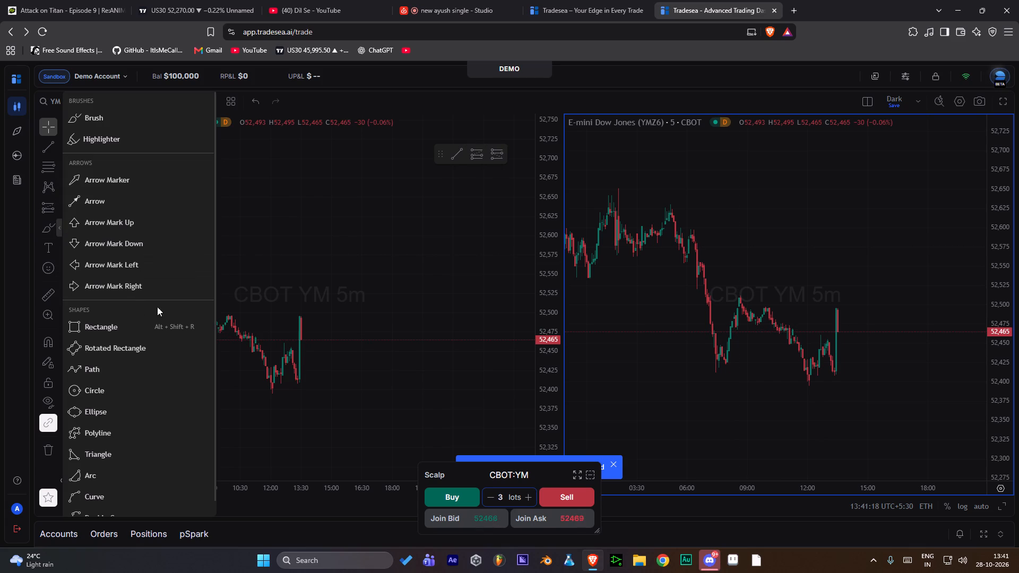
{"action": "left_click", "coordinate": [203, 329]}
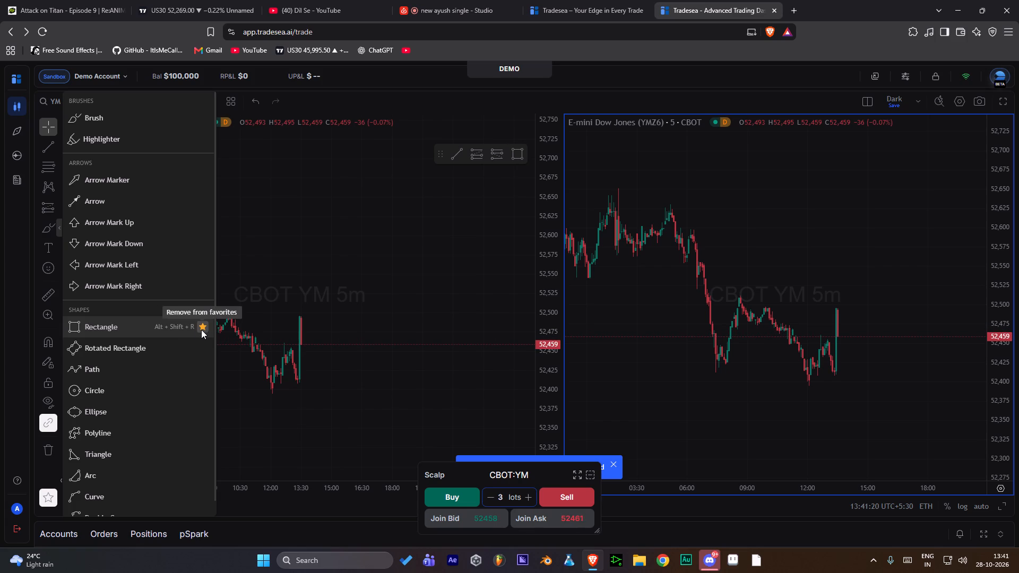
{"action": "left_click", "coordinate": [204, 368]}
{"action": "left_click", "coordinate": [337, 263]}
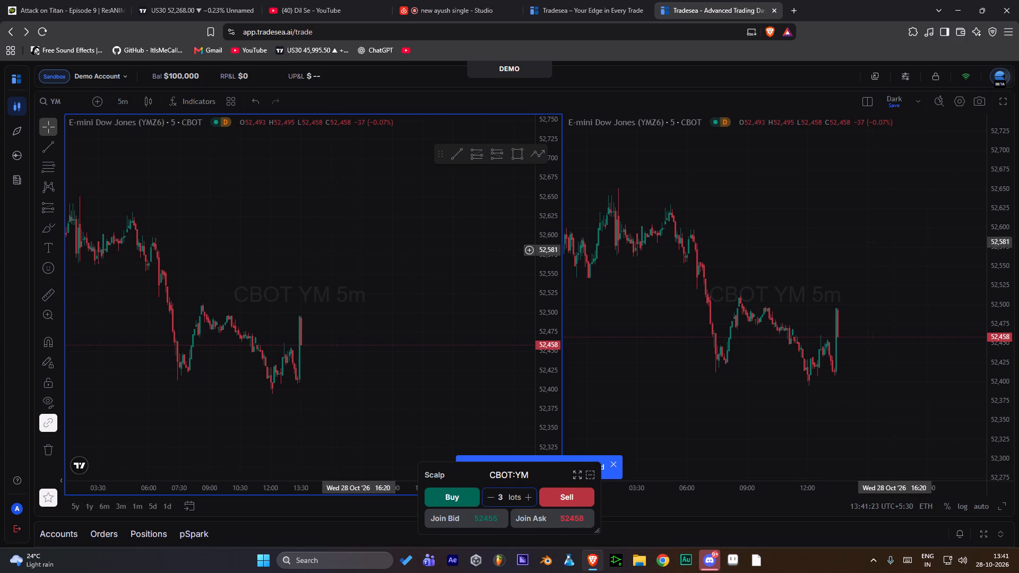
Move the floating favourite tools bar up to the upper edge of the first YM chart.
{"action": "left_click_drag", "start_coordinate": [443, 158], "coordinate": [438, 134]}
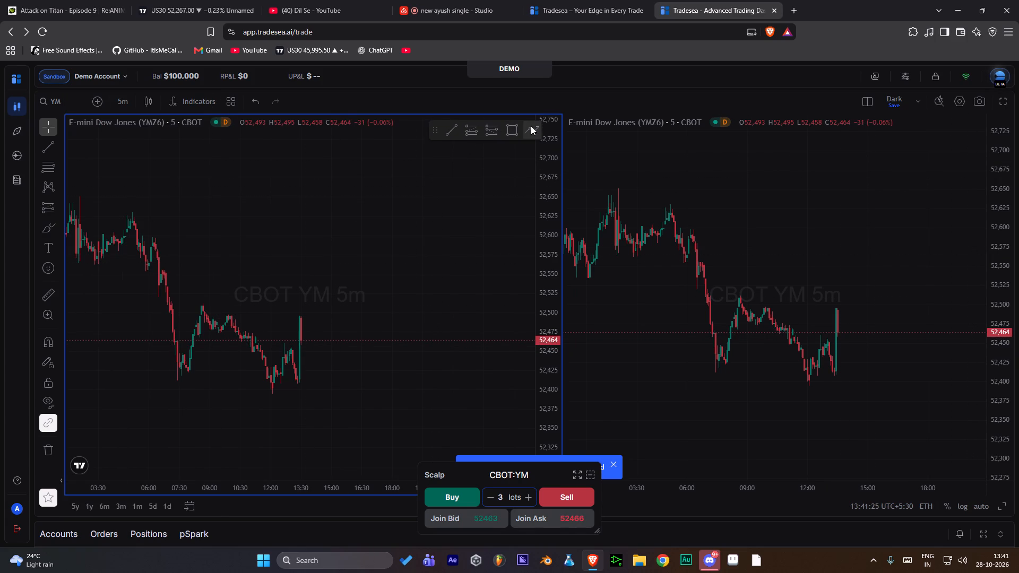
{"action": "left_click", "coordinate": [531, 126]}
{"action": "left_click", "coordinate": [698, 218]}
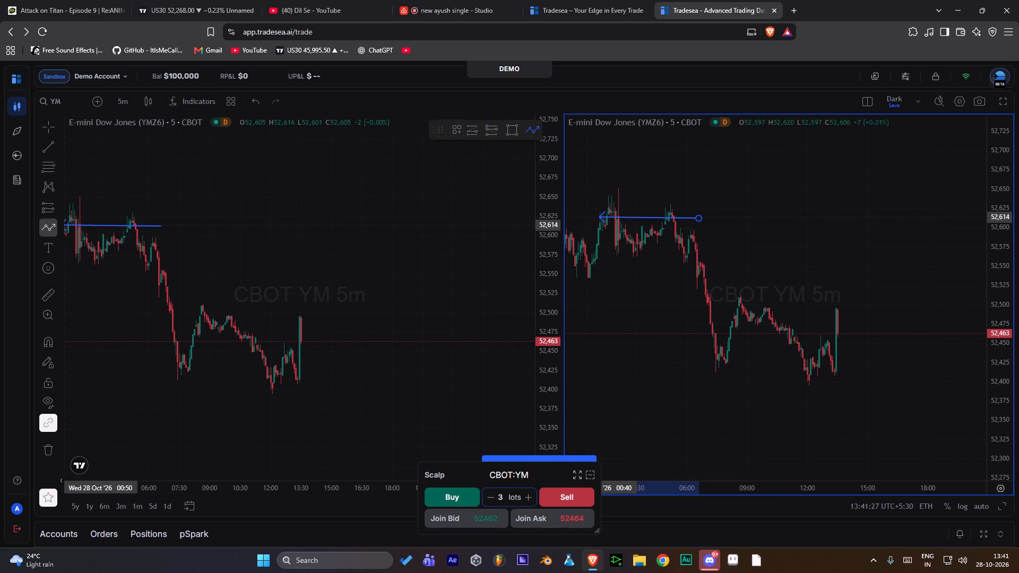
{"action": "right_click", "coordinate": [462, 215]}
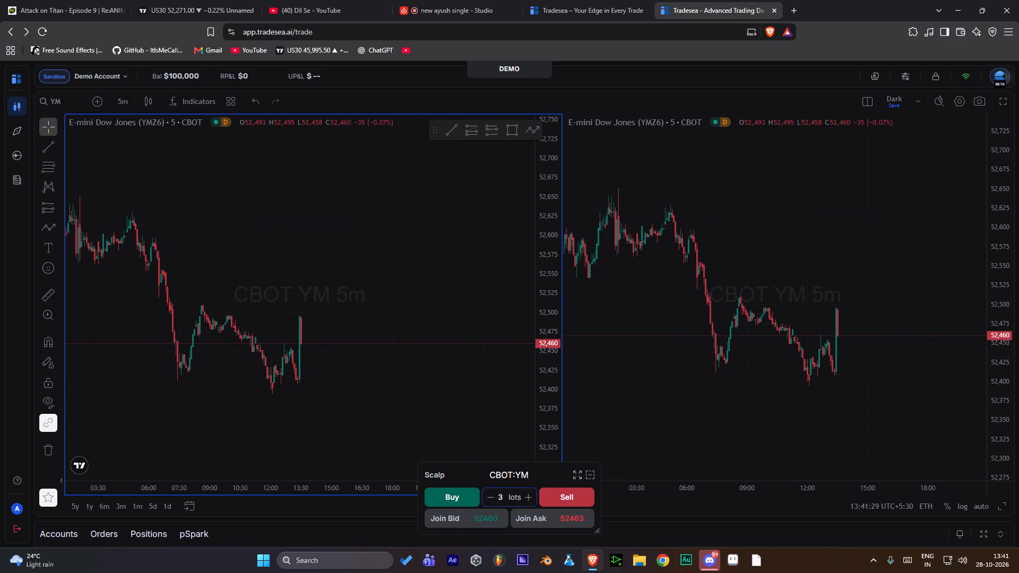
Draw a short downward Path in the empty space after the first YM chart's candles and colour it white.
{"action": "right_click", "coordinate": [533, 133]}
{"action": "left_click", "coordinate": [533, 133]}
{"action": "left_click", "coordinate": [531, 132]}
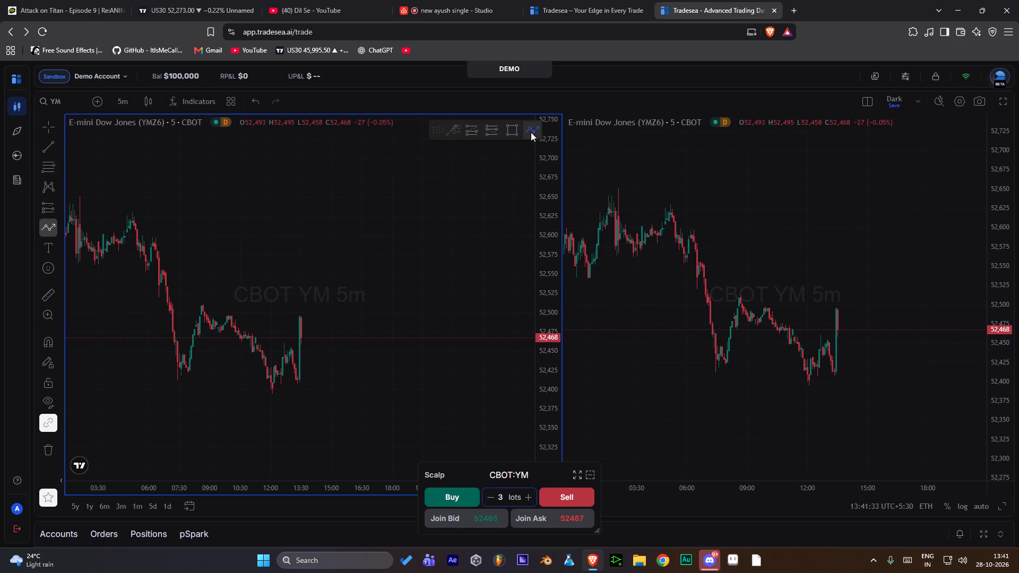
{"action": "left_click", "coordinate": [450, 219]}
{"action": "double_click", "coordinate": [479, 255]}
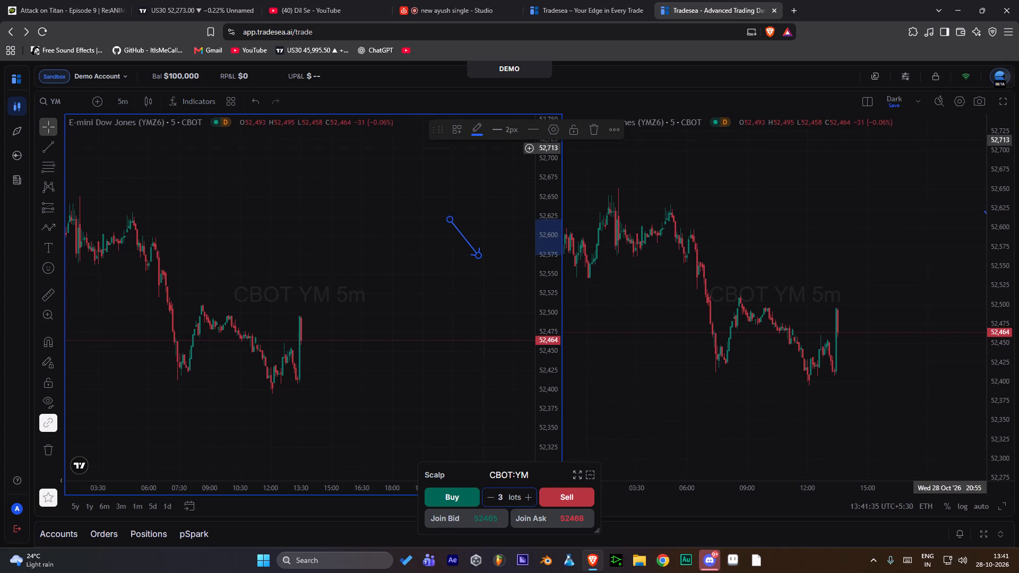
{"action": "left_click", "coordinate": [481, 128]}
{"action": "left_click", "coordinate": [478, 154]}
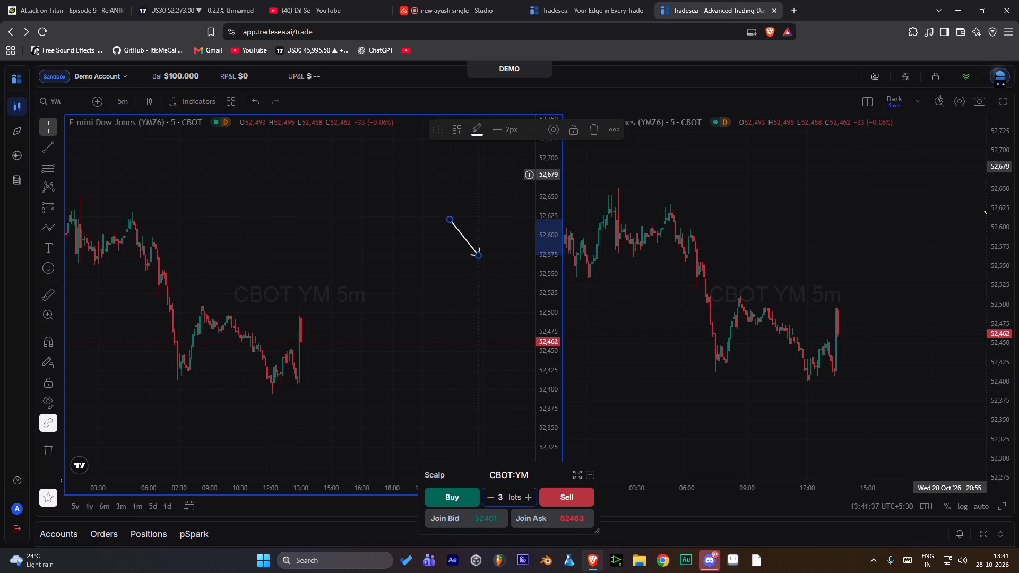
{"action": "left_click", "coordinate": [479, 182]}
{"action": "left_click", "coordinate": [466, 235]}
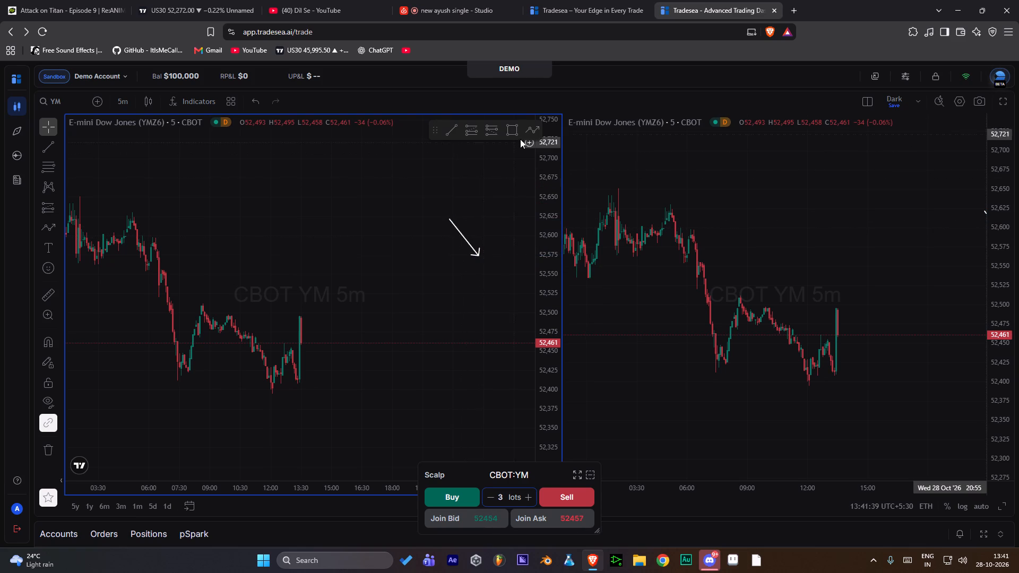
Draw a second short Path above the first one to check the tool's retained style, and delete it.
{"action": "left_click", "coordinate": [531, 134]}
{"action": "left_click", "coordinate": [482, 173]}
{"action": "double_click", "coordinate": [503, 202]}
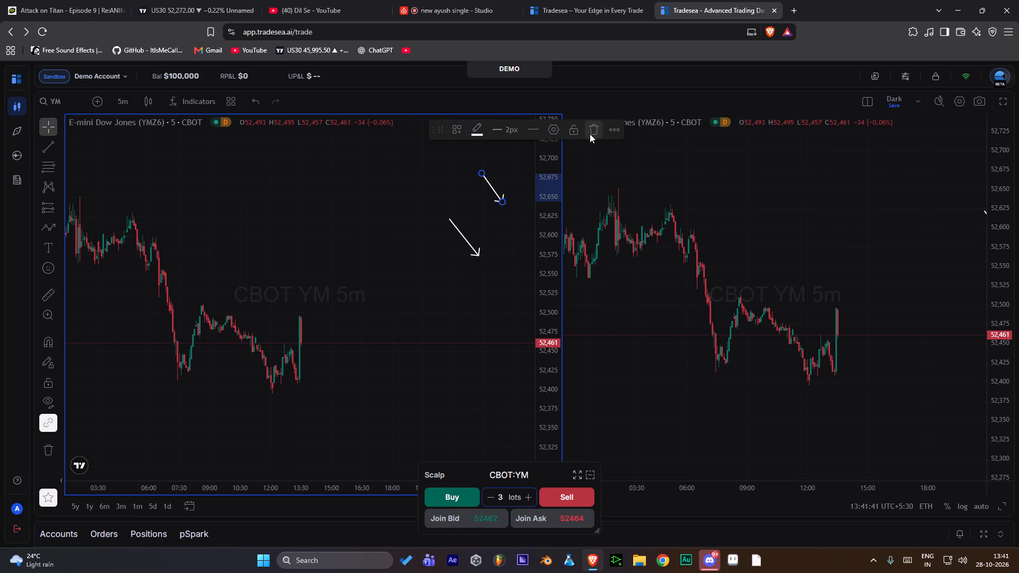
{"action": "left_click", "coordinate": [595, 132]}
Delete the remaining white path from the first YM chart.
{"action": "left_click", "coordinate": [454, 225]}
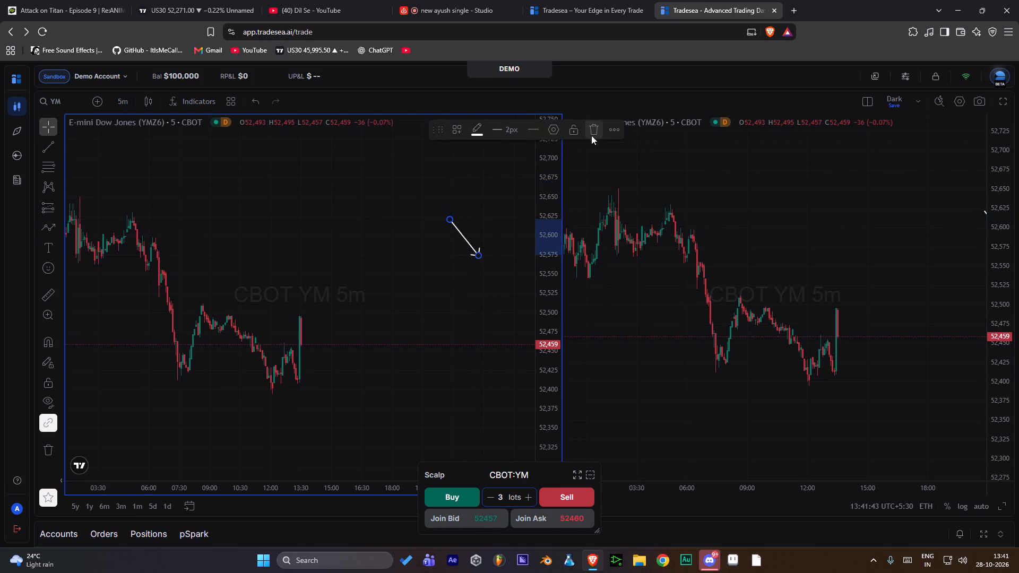
{"action": "left_click", "coordinate": [591, 135]}
Draw a rectangle between about 52,580 and 52,605 after the first YM chart's latest candles and open its settings.
{"action": "left_click", "coordinate": [511, 129]}
{"action": "left_click", "coordinate": [351, 231]}
{"action": "double_click", "coordinate": [452, 250]}
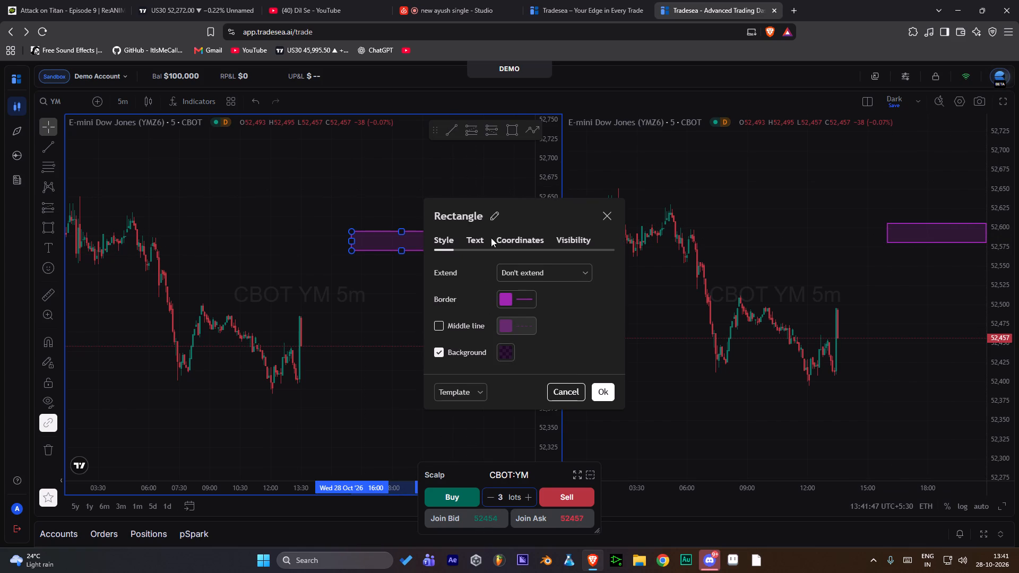
{"action": "left_click", "coordinate": [494, 175]}
{"action": "double_click", "coordinate": [412, 233]}
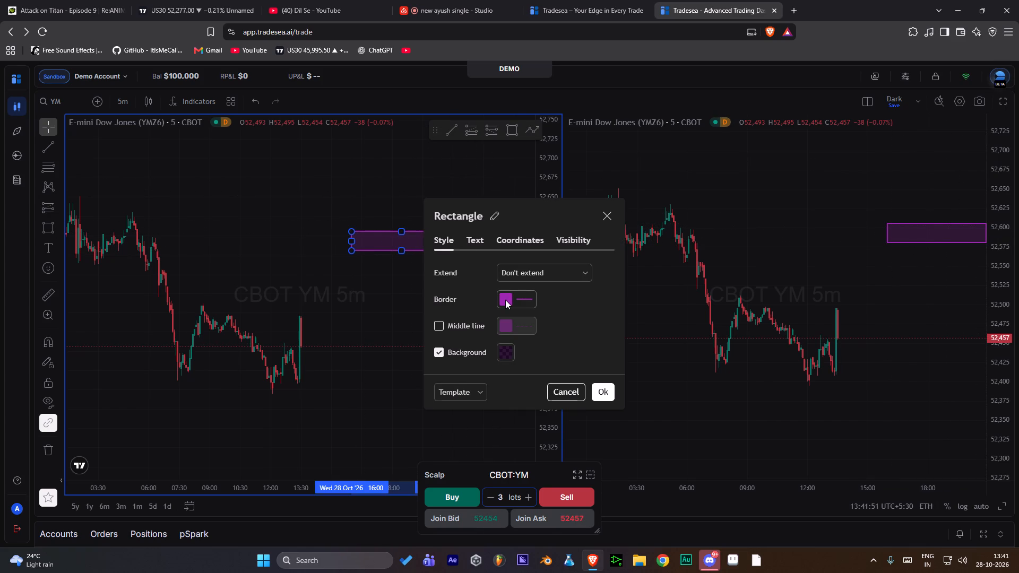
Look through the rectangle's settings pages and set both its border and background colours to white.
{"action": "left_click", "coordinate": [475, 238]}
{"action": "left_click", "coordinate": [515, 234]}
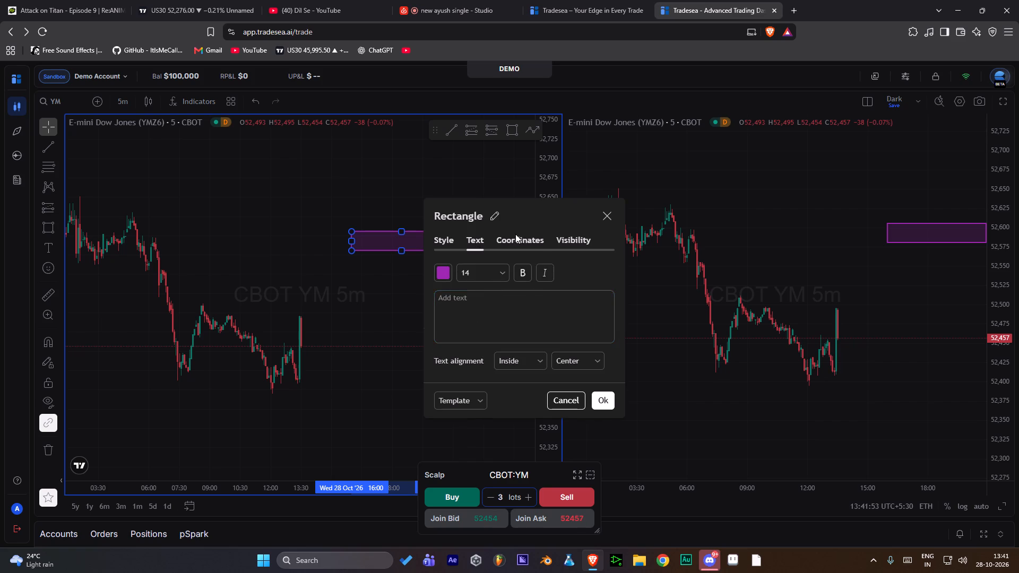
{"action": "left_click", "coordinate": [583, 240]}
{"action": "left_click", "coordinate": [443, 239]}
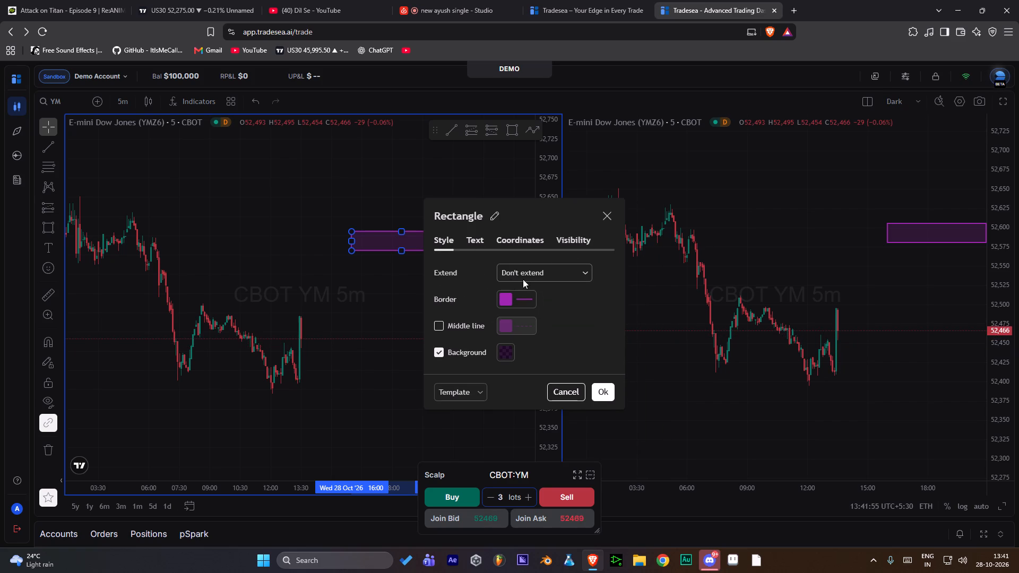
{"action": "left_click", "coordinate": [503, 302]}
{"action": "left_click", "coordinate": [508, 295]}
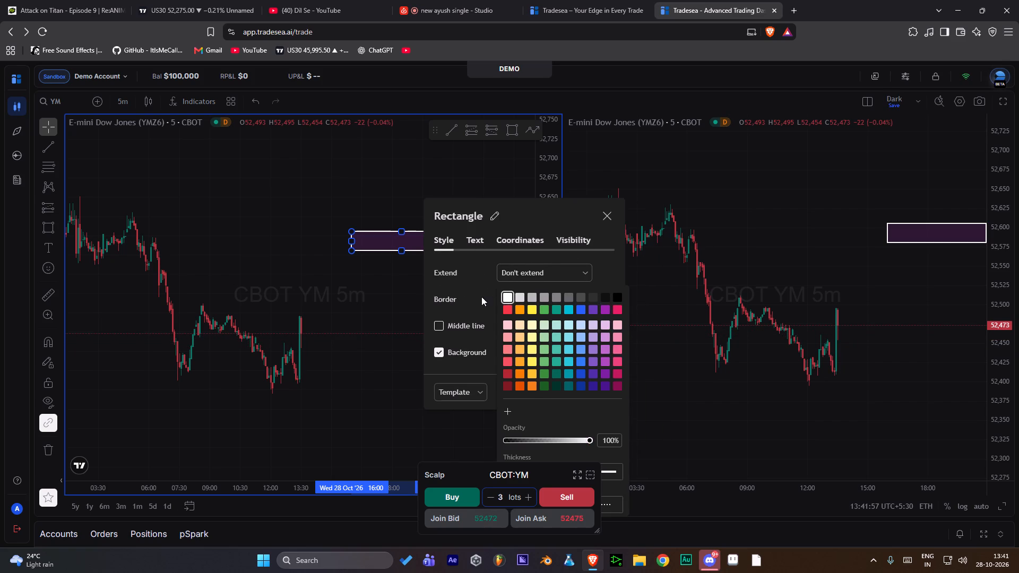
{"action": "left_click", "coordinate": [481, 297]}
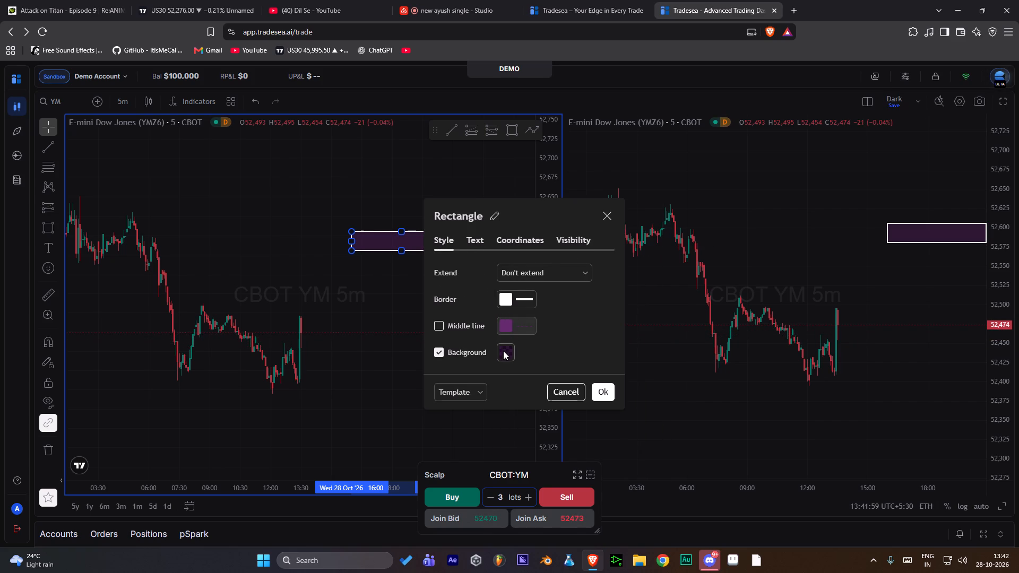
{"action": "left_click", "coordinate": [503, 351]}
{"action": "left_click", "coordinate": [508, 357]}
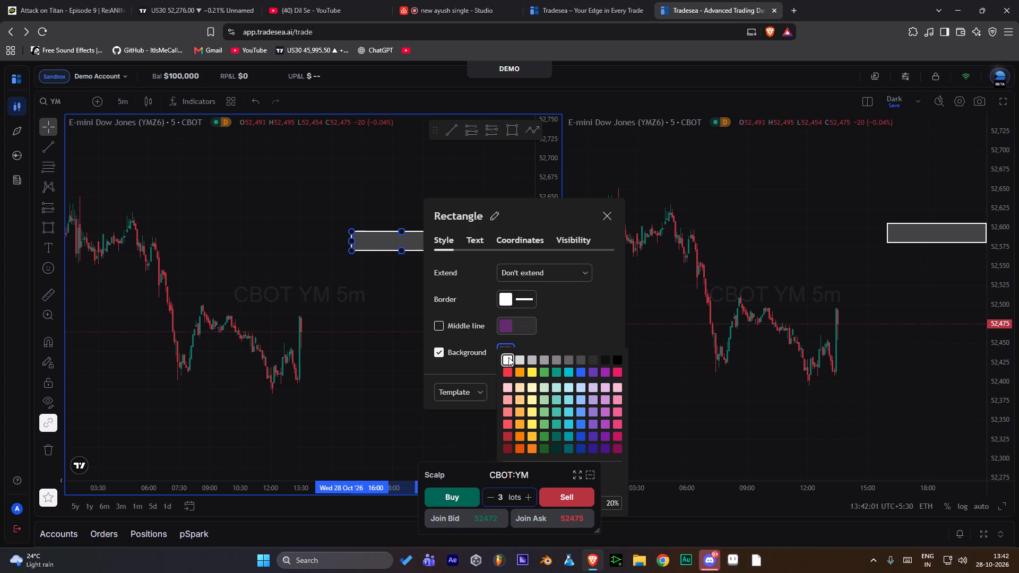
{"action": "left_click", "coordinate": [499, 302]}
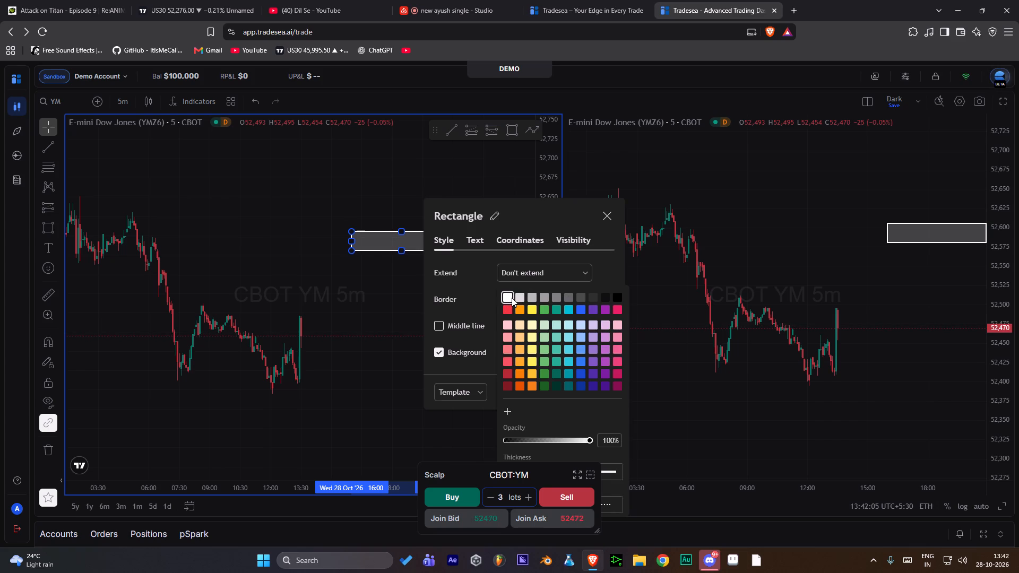
Switch to the TradingView US30 chart, draw a rectangle at about 52,540 as a style reference, and return to Tradesea.
{"action": "left_click", "coordinate": [208, 0]}
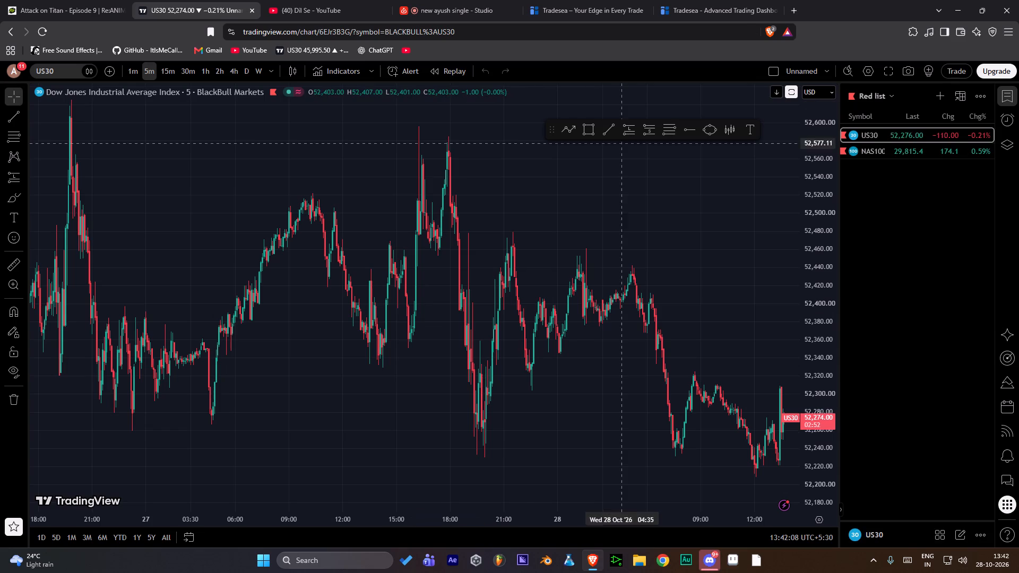
{"action": "left_click", "coordinate": [594, 135]}
{"action": "left_click", "coordinate": [580, 170]}
{"action": "double_click", "coordinate": [711, 186]}
{"action": "left_click", "coordinate": [710, 226]}
{"action": "left_click_drag", "start_coordinate": [709, 227], "coordinate": [644, 255]}
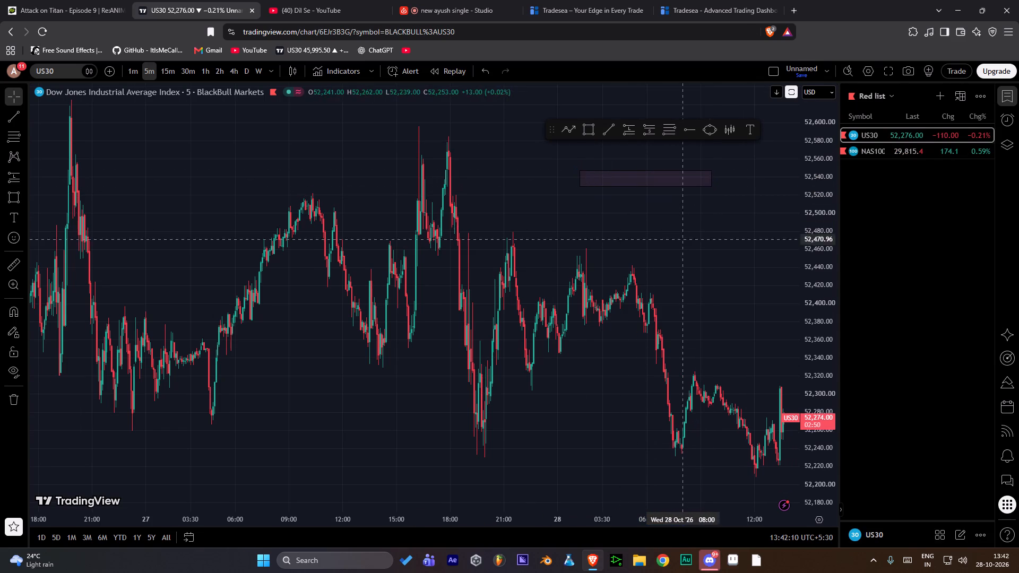
{"action": "left_click_drag", "start_coordinate": [644, 255], "coordinate": [627, 263]}
{"action": "left_click_drag", "start_coordinate": [831, 255], "coordinate": [825, 293]}
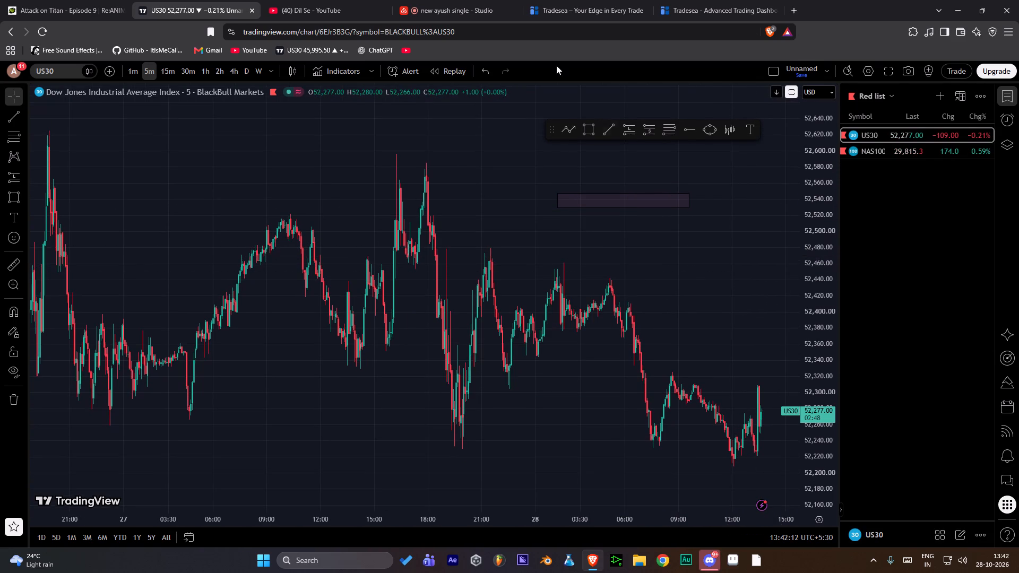
{"action": "left_click", "coordinate": [681, 0]}
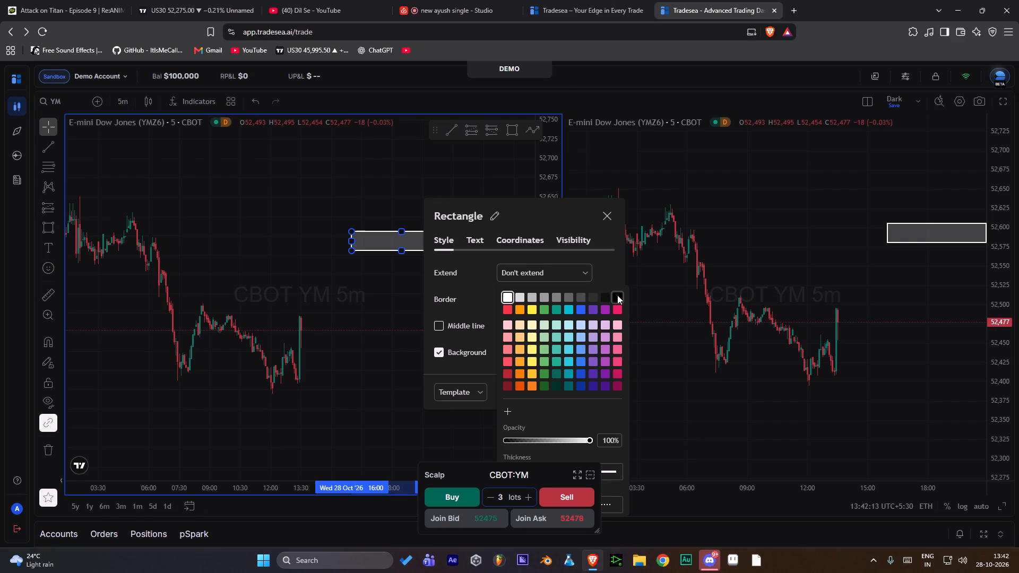
Set the rectangle's border colour to black.
{"action": "left_click", "coordinate": [617, 295]}
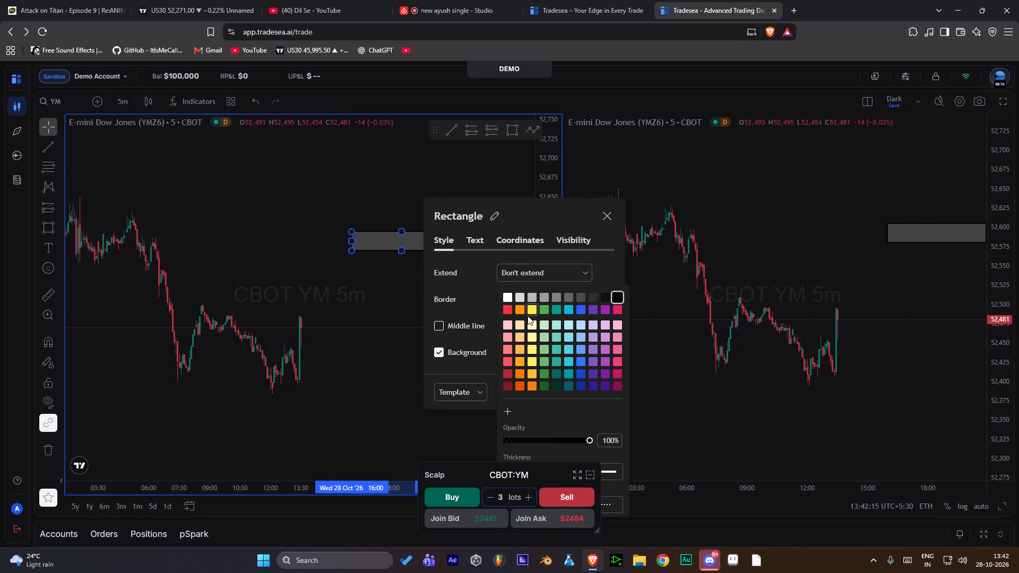
{"action": "left_click", "coordinate": [465, 353]}
{"action": "left_click", "coordinate": [470, 354]}
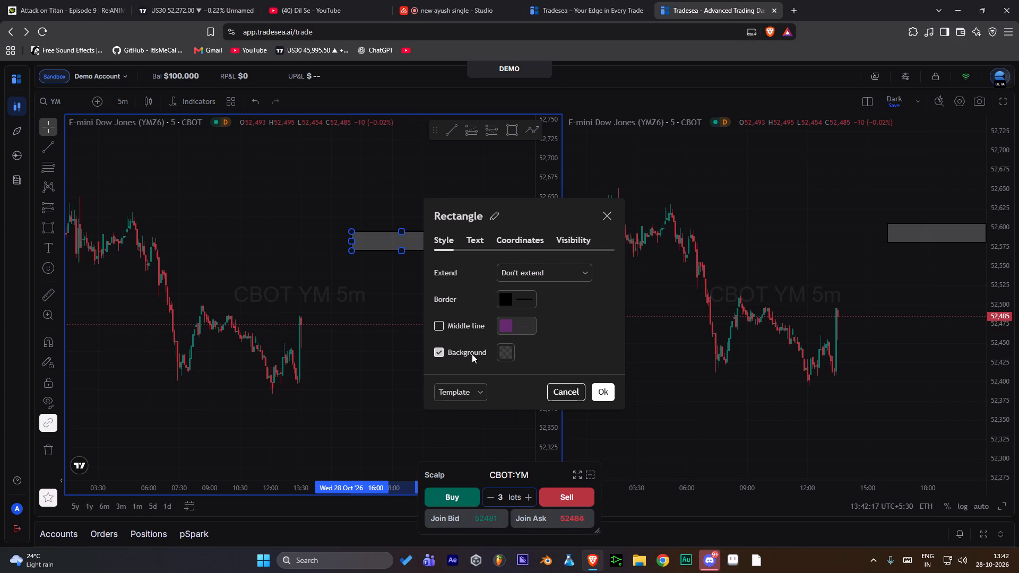
Try several purple and pink background colours on the rectangle, ending on deep purple.
{"action": "left_click", "coordinate": [522, 353]}
{"action": "left_click", "coordinate": [508, 356]}
{"action": "left_click", "coordinate": [598, 368]}
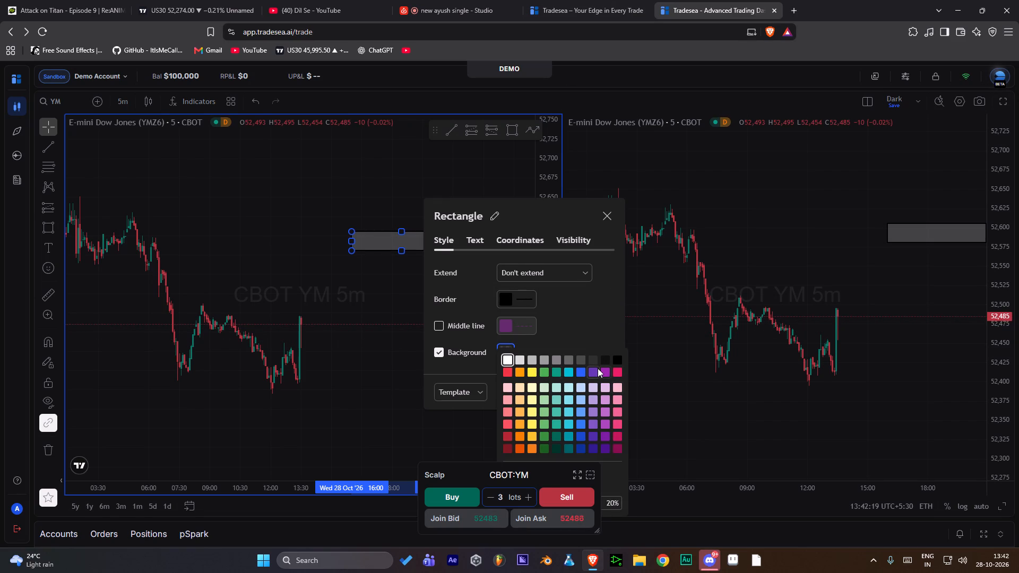
{"action": "left_click", "coordinate": [604, 372]}
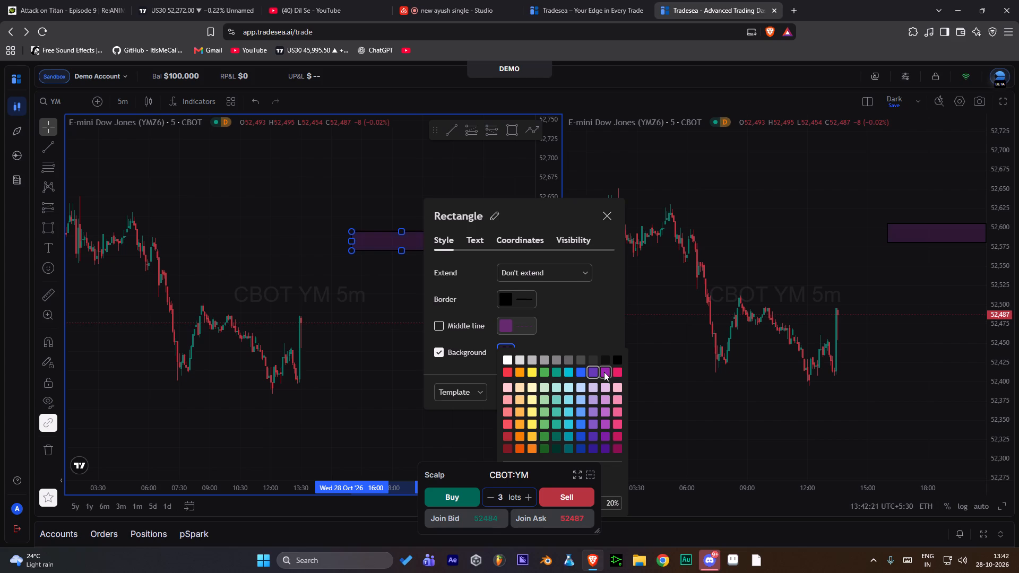
{"action": "left_click", "coordinate": [588, 373]}
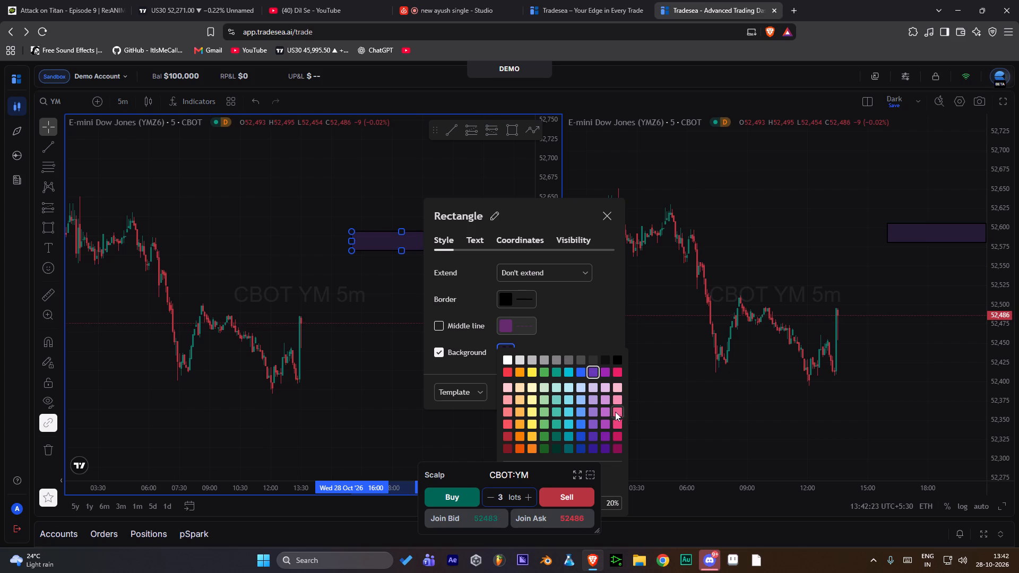
{"action": "left_click", "coordinate": [617, 412]}
{"action": "left_click", "coordinate": [620, 395]}
{"action": "left_click", "coordinate": [507, 398]}
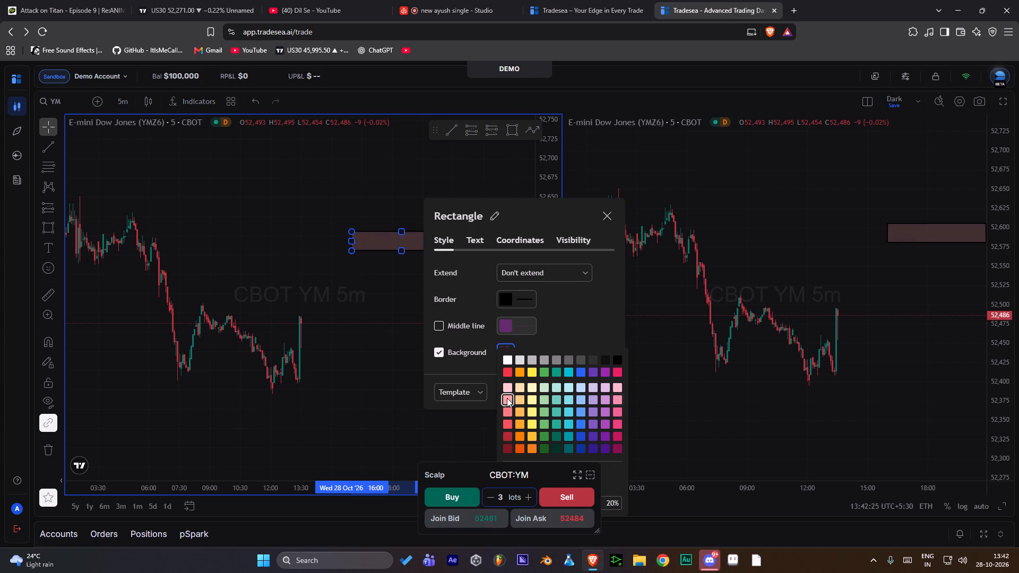
{"action": "left_click", "coordinate": [599, 368]}
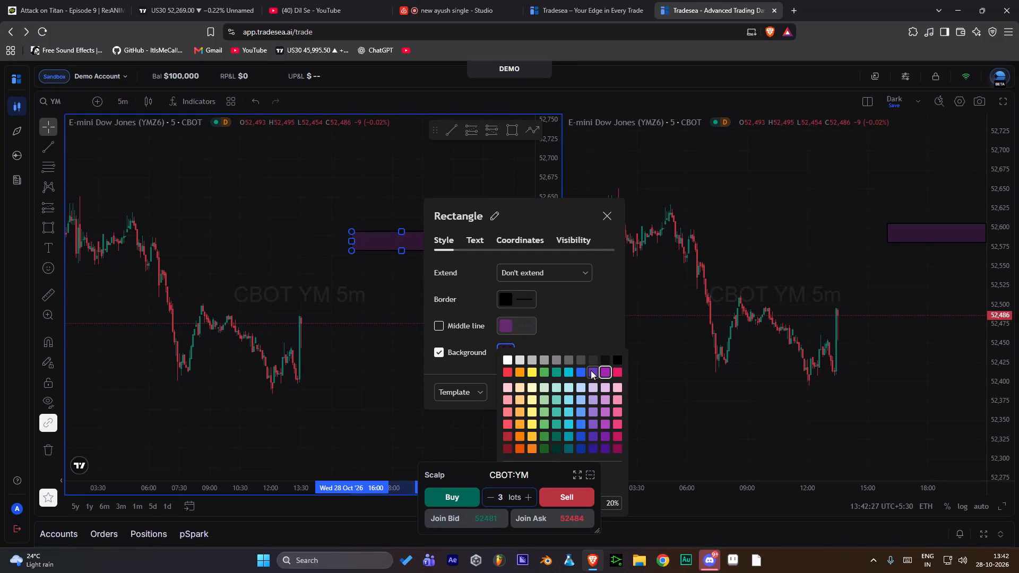
{"action": "left_click", "coordinate": [591, 370]}
{"action": "scroll", "coordinate": [558, 356], "scroll_direction": "down", "scroll_amount": 2}
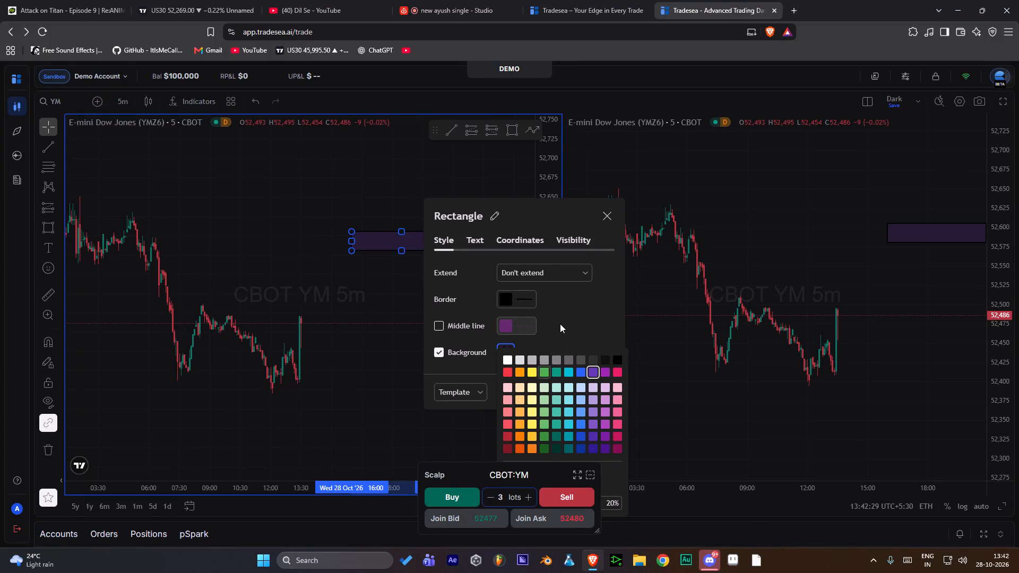
{"action": "left_click", "coordinate": [563, 319]}
{"action": "scroll", "coordinate": [563, 319], "scroll_direction": "down", "scroll_amount": 3}
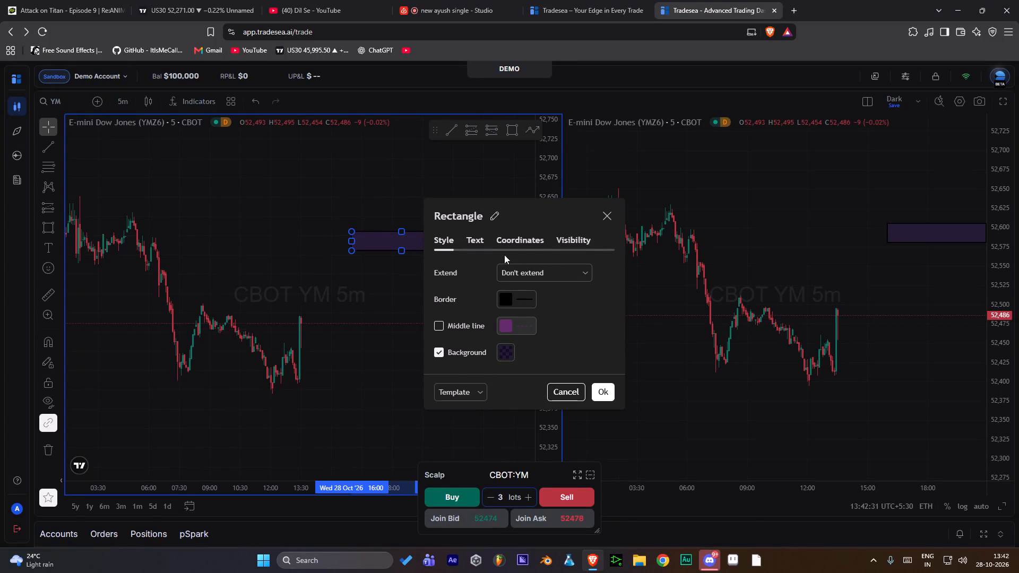
Look through the rectangle's coordinates, text, middle line, template and extend options, then accept the settings.
{"action": "left_click", "coordinate": [565, 239]}
{"action": "left_click", "coordinate": [539, 241]}
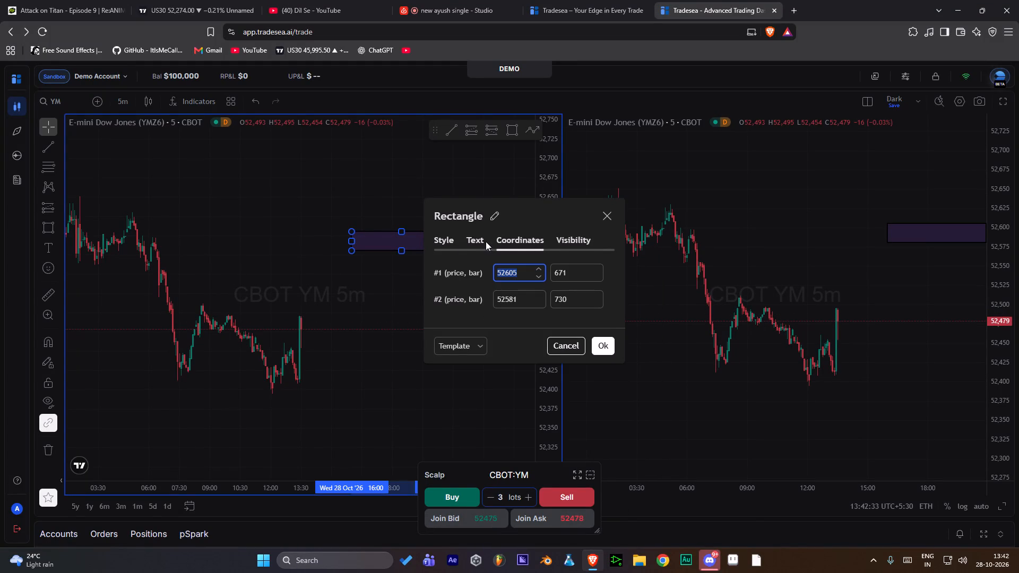
{"action": "left_click", "coordinate": [479, 241]}
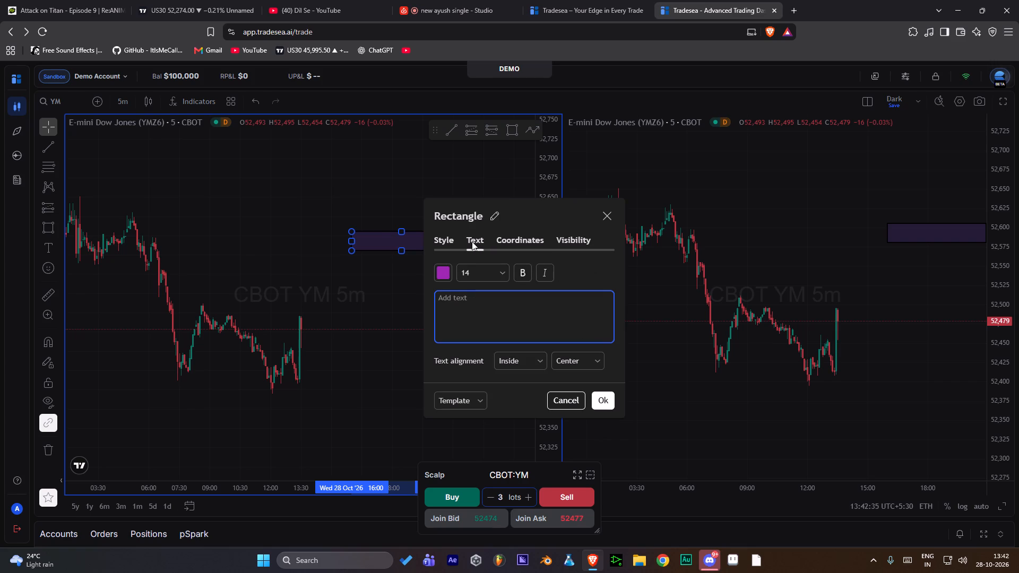
{"action": "left_click", "coordinate": [444, 240]}
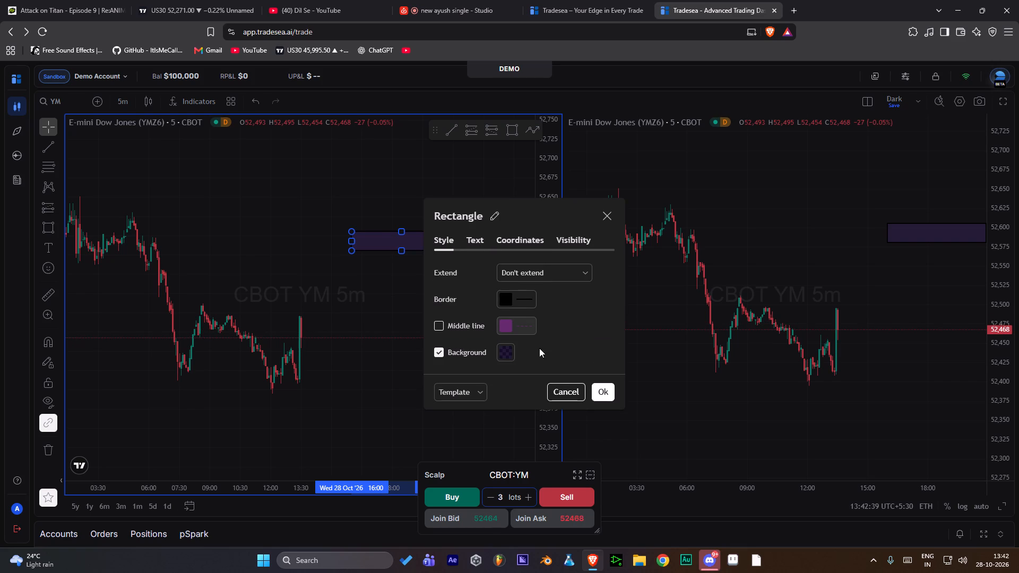
{"action": "scroll", "coordinate": [550, 351], "scroll_direction": "down", "scroll_amount": 2}
{"action": "left_click", "coordinate": [438, 324]}
{"action": "left_click", "coordinate": [438, 324]}
{"action": "left_click", "coordinate": [465, 396]}
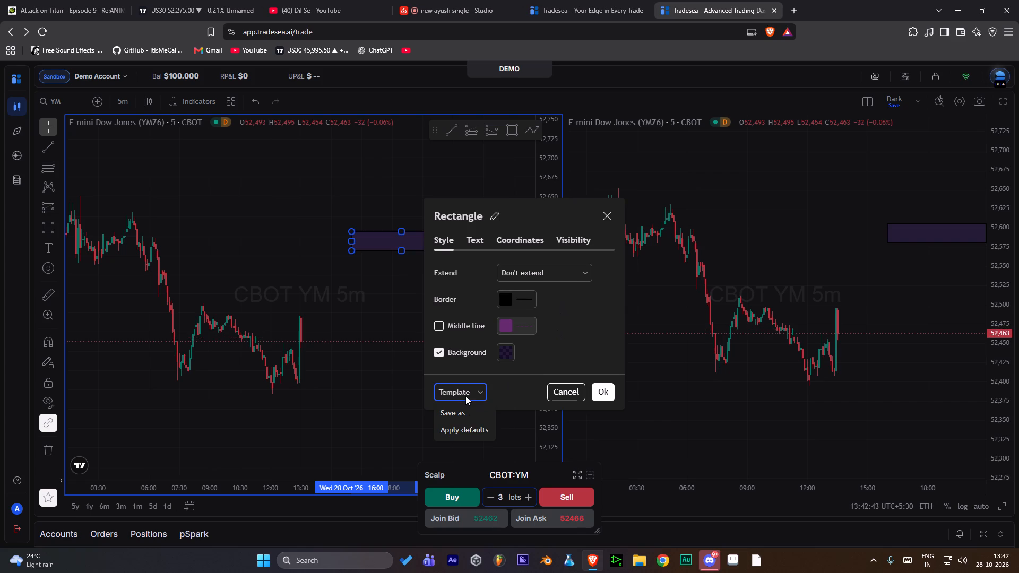
{"action": "left_click", "coordinate": [465, 395]}
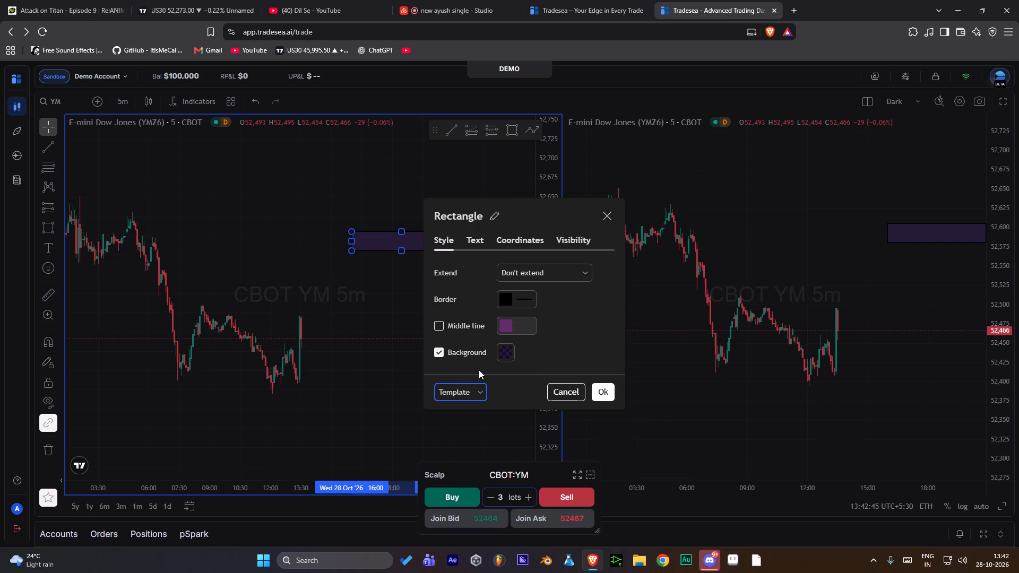
{"action": "left_click", "coordinate": [566, 268]}
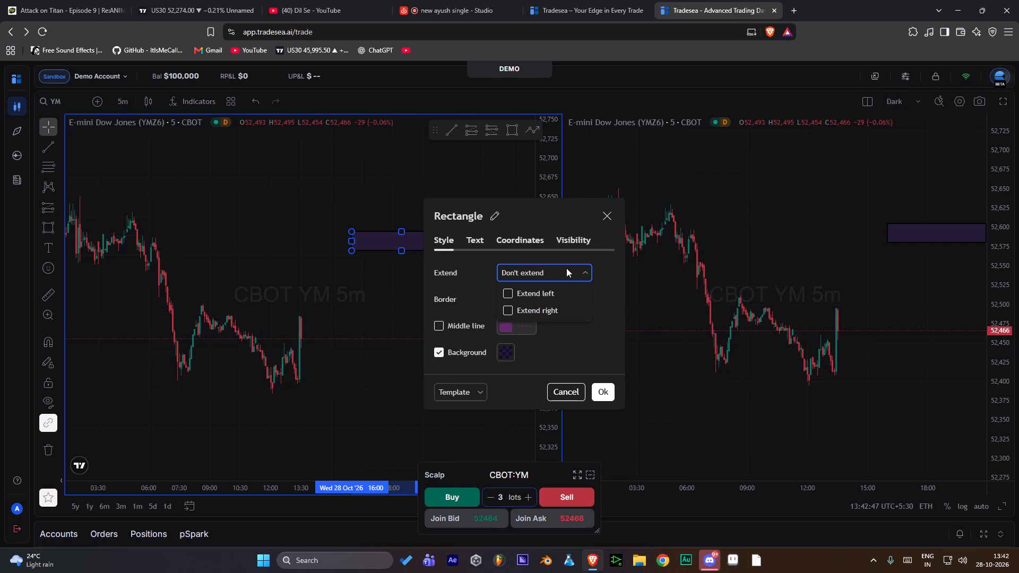
{"action": "left_click", "coordinate": [566, 268]}
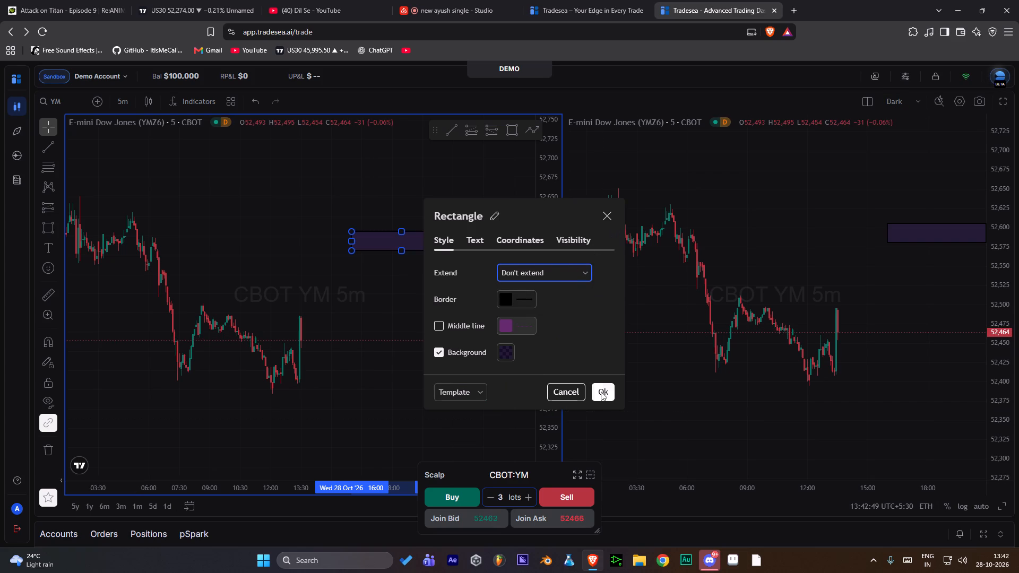
{"action": "left_click", "coordinate": [601, 389]}
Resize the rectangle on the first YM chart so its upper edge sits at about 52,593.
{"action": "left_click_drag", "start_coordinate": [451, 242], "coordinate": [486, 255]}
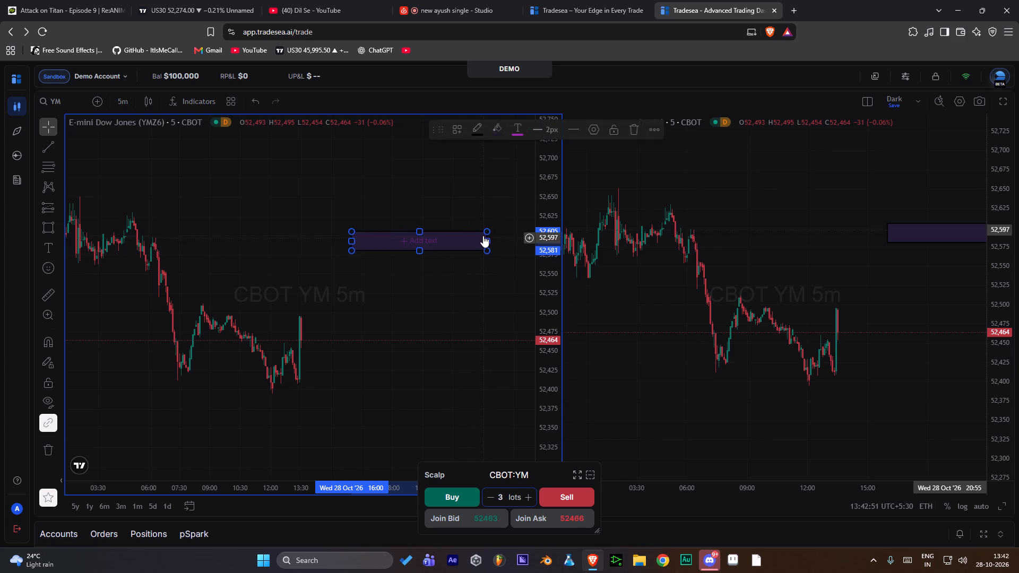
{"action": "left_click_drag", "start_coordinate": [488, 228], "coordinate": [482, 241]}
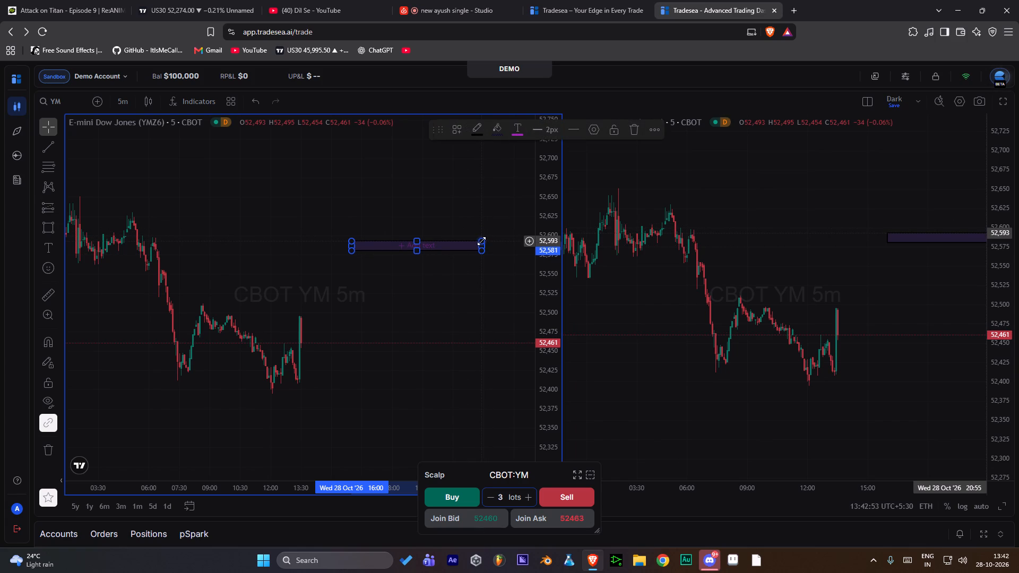
Set the rectangle's border width to 1px and look at its line style options, keeping the solid line.
{"action": "left_click", "coordinate": [553, 131]}
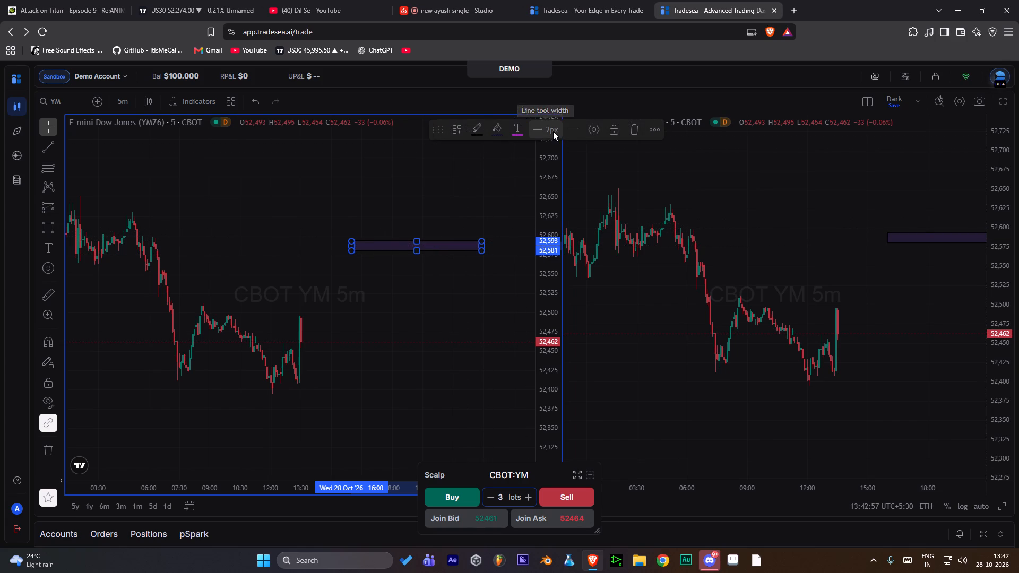
{"action": "left_click", "coordinate": [547, 146]}
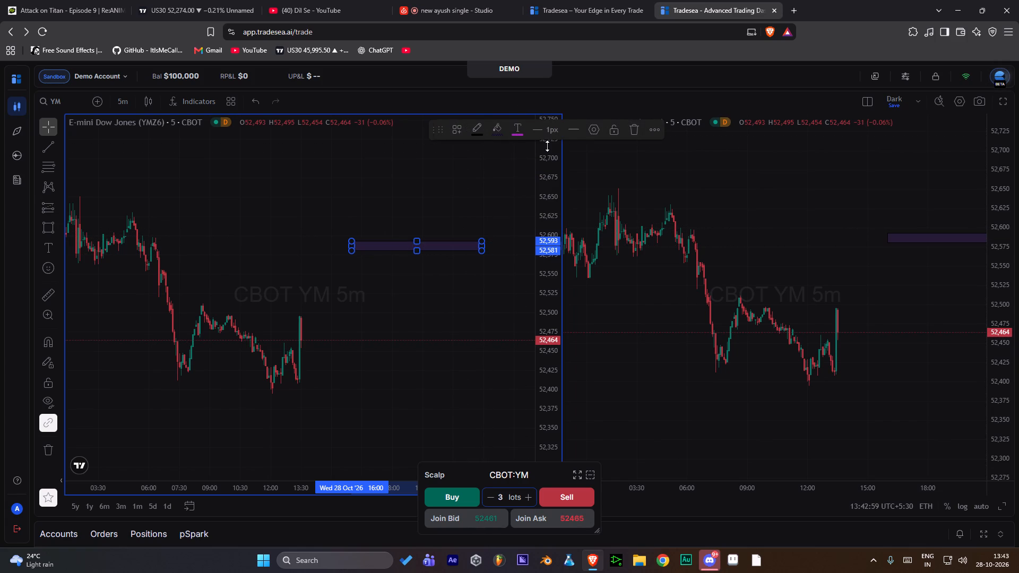
{"action": "left_click", "coordinate": [575, 131]}
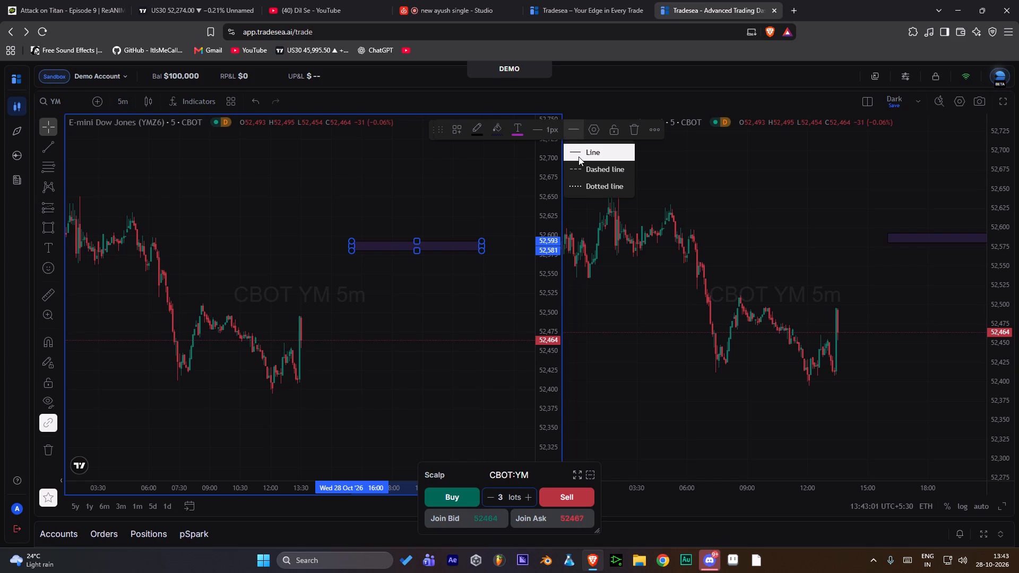
{"action": "left_click", "coordinate": [422, 215]}
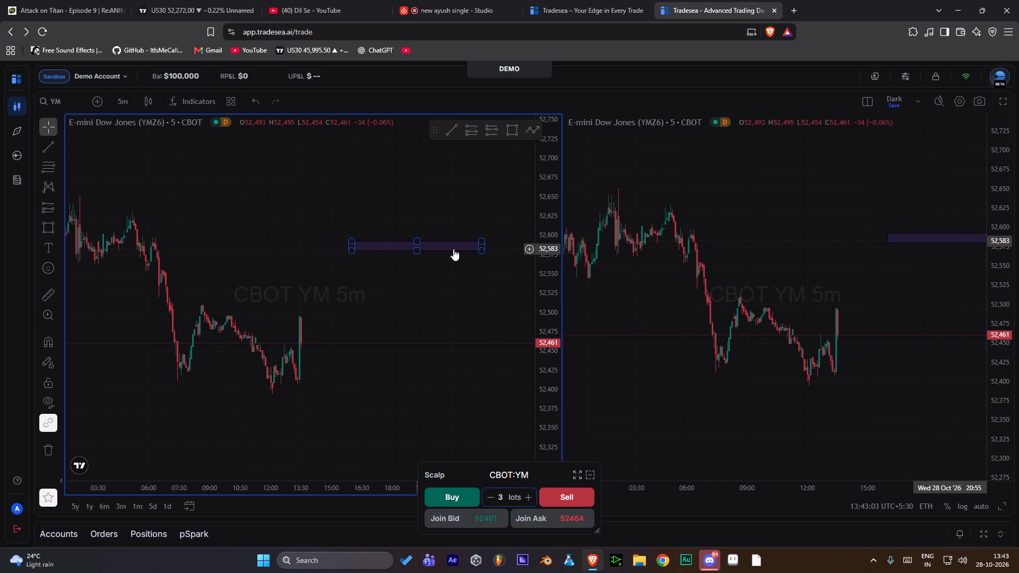
Delete the purple rectangle from the first YM chart.
{"action": "left_click", "coordinate": [453, 249]}
{"action": "left_click", "coordinate": [638, 134]}
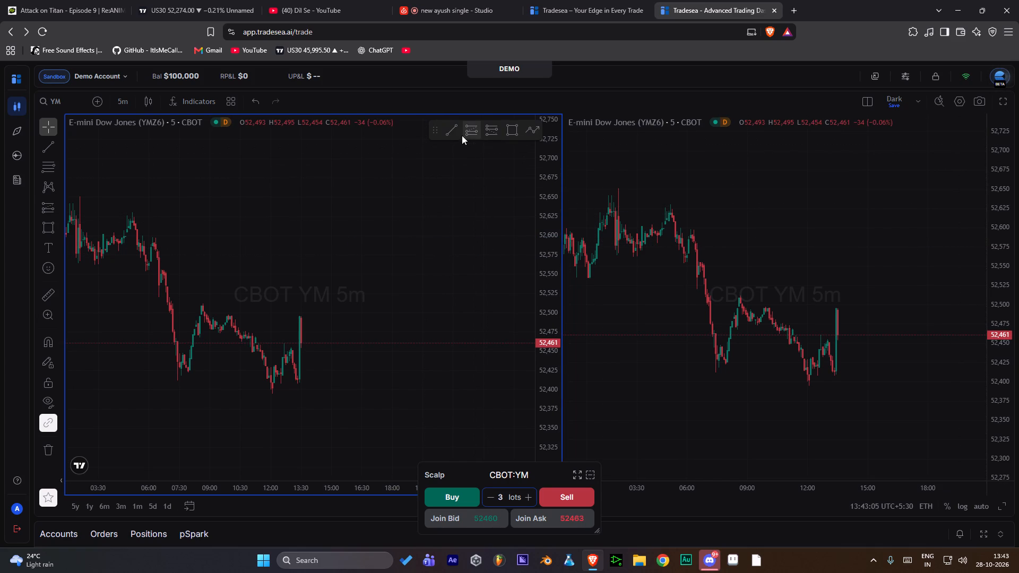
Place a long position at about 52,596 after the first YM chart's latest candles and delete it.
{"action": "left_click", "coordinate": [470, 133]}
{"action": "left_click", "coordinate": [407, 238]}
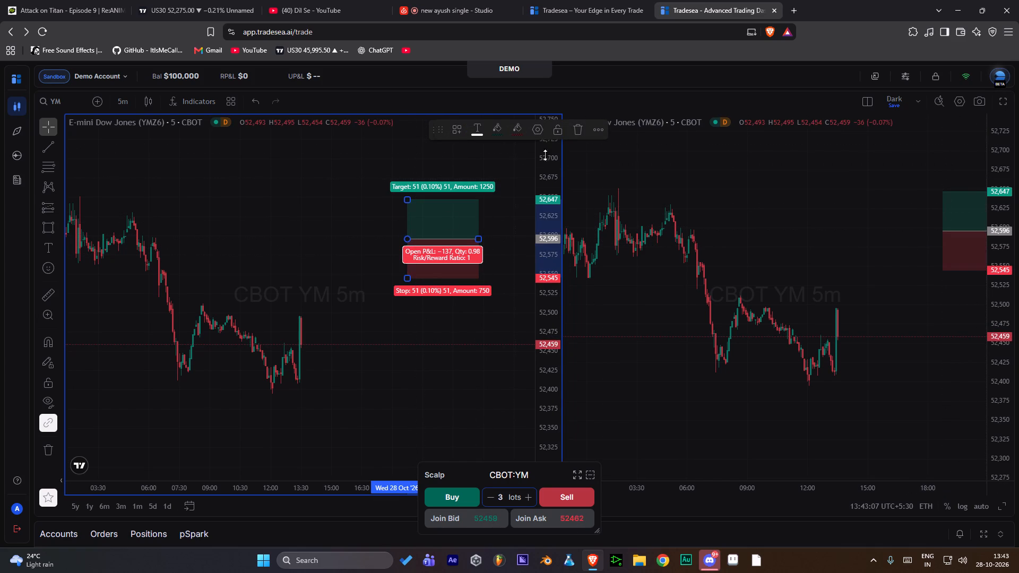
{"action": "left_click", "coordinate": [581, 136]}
Draw a trend line from about 52,619 down to 52,568 after the latest candles and set its colour to white.
{"action": "left_click", "coordinate": [454, 127]}
{"action": "left_click", "coordinate": [347, 221]}
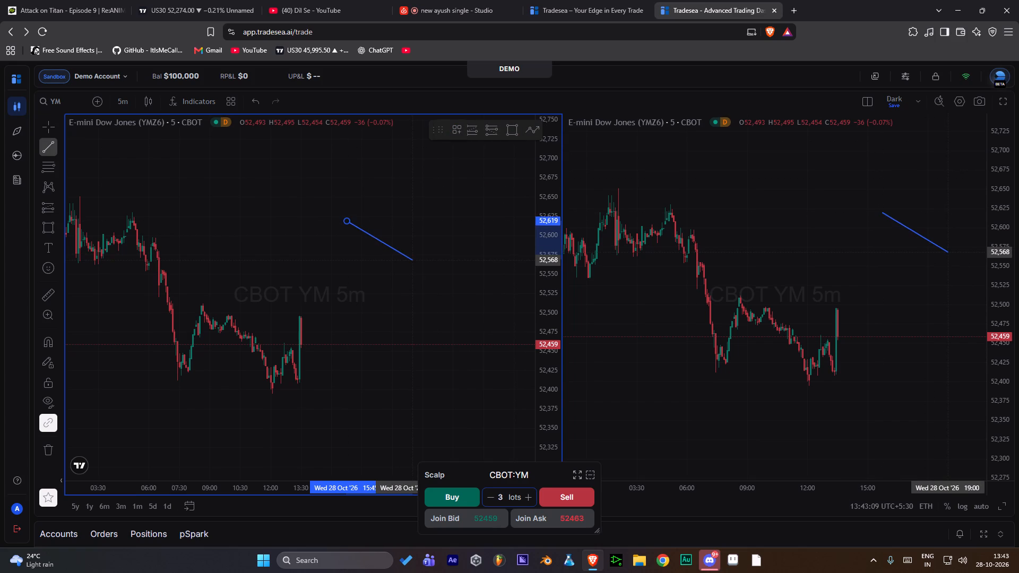
{"action": "double_click", "coordinate": [412, 260]}
{"action": "left_click", "coordinate": [504, 220]}
{"action": "left_click", "coordinate": [504, 245]}
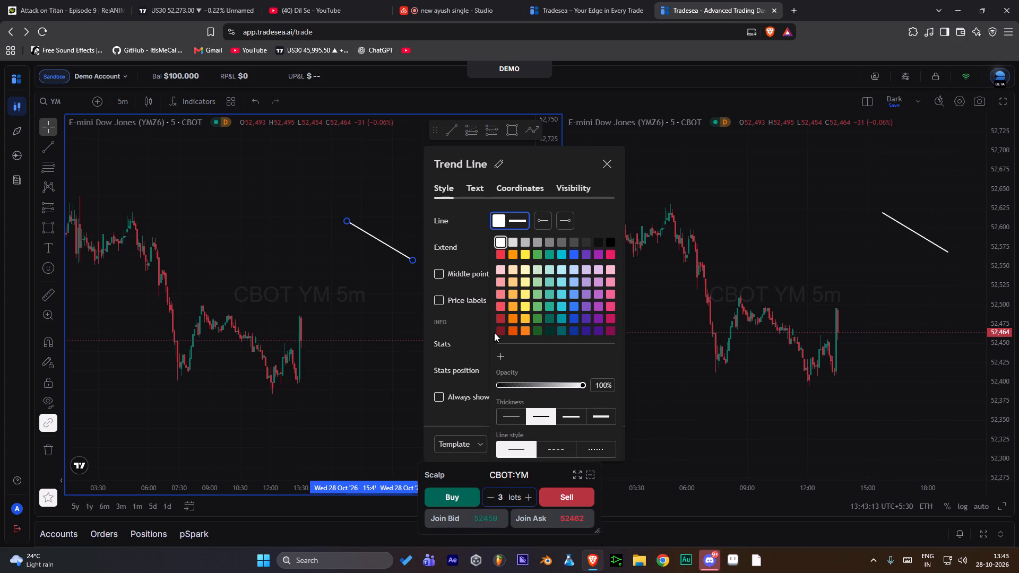
{"action": "left_click", "coordinate": [467, 192]}
{"action": "left_click", "coordinate": [609, 351]}
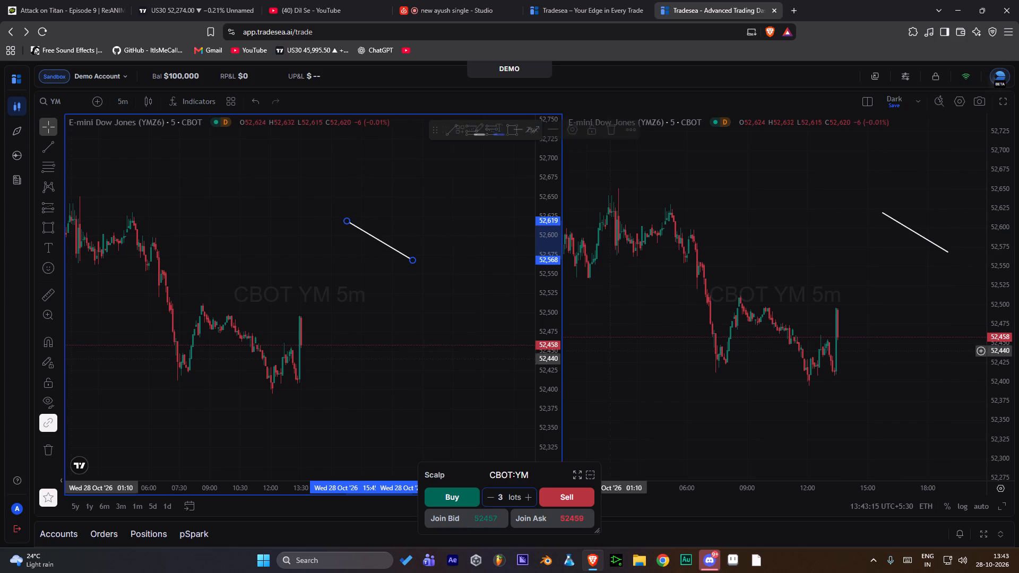
Delete the white trend line from the first YM chart.
{"action": "left_click", "coordinate": [612, 129]}
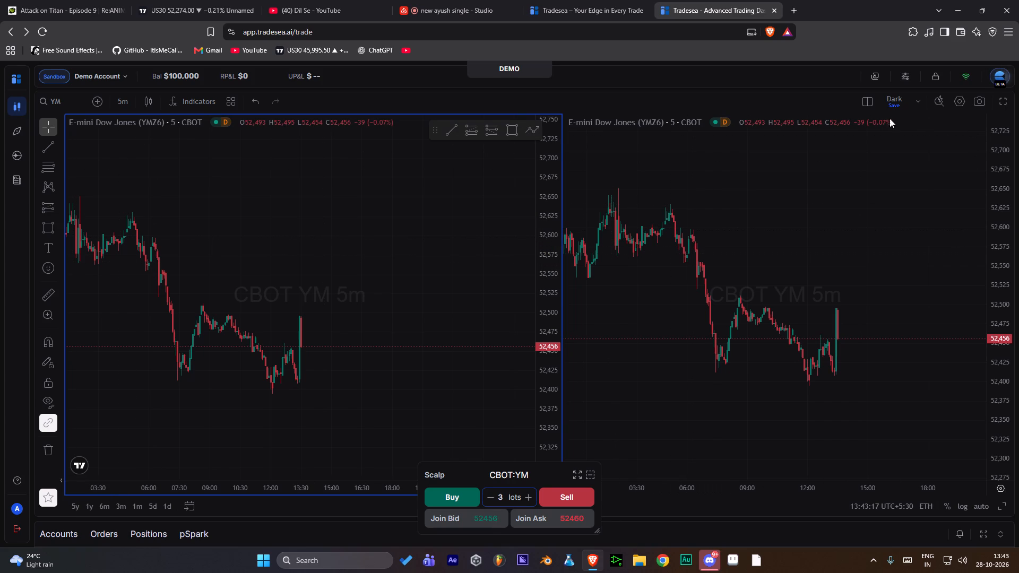
Change the two-chart layout to a single YM chart.
{"action": "left_click", "coordinate": [868, 101]}
{"action": "left_click", "coordinate": [808, 120]}
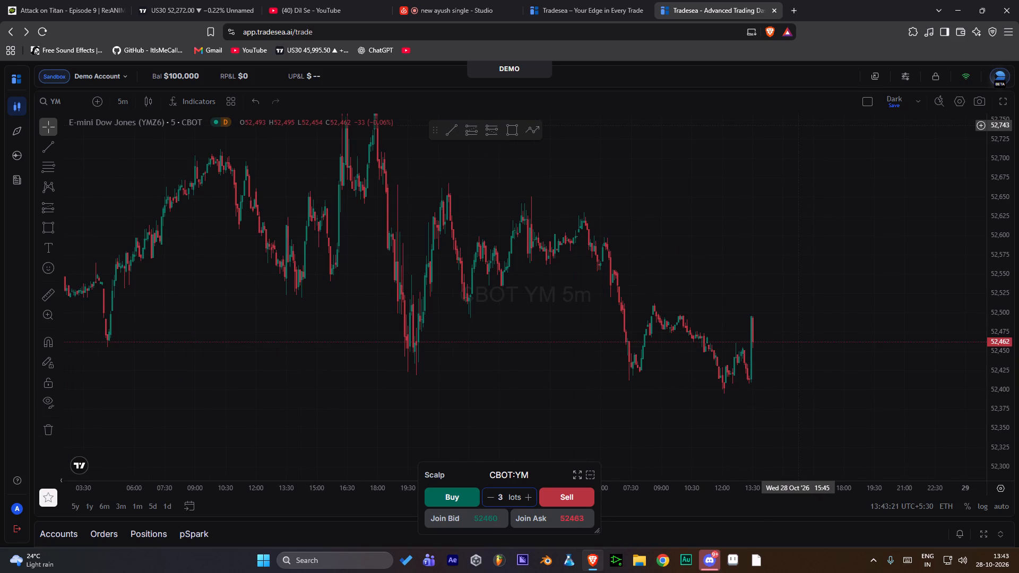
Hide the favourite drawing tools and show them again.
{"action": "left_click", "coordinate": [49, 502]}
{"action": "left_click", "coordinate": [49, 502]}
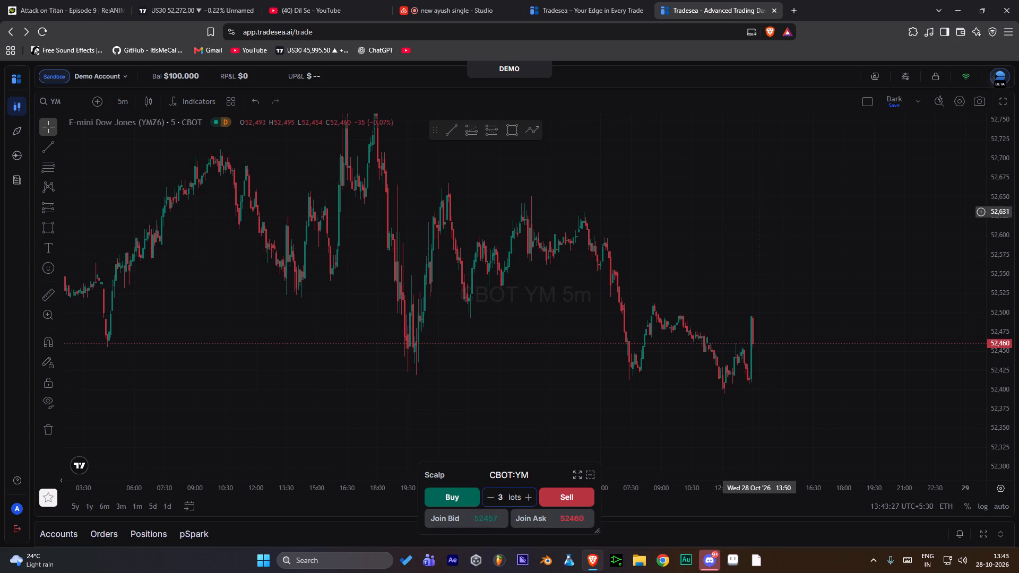
Examine the demo account's positions, orders and accounts overviews below the chart.
{"action": "left_click", "coordinate": [137, 538]}
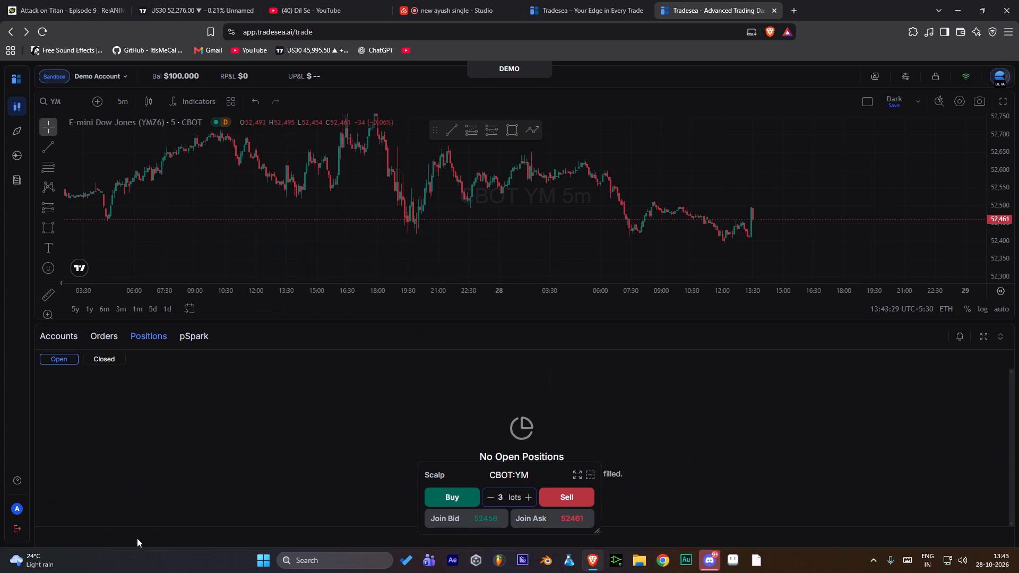
{"action": "left_click", "coordinate": [100, 334]}
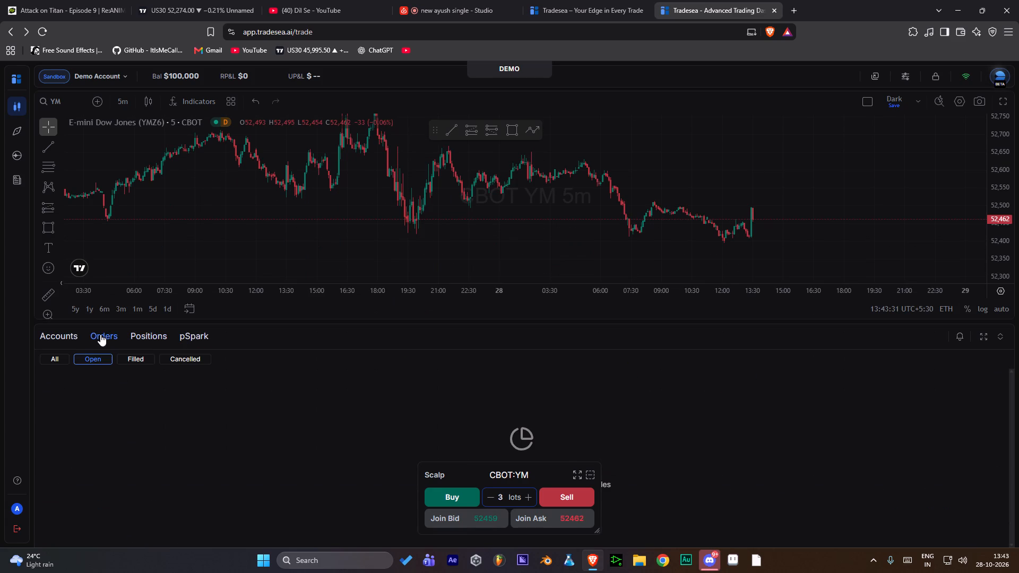
{"action": "left_click", "coordinate": [66, 343]}
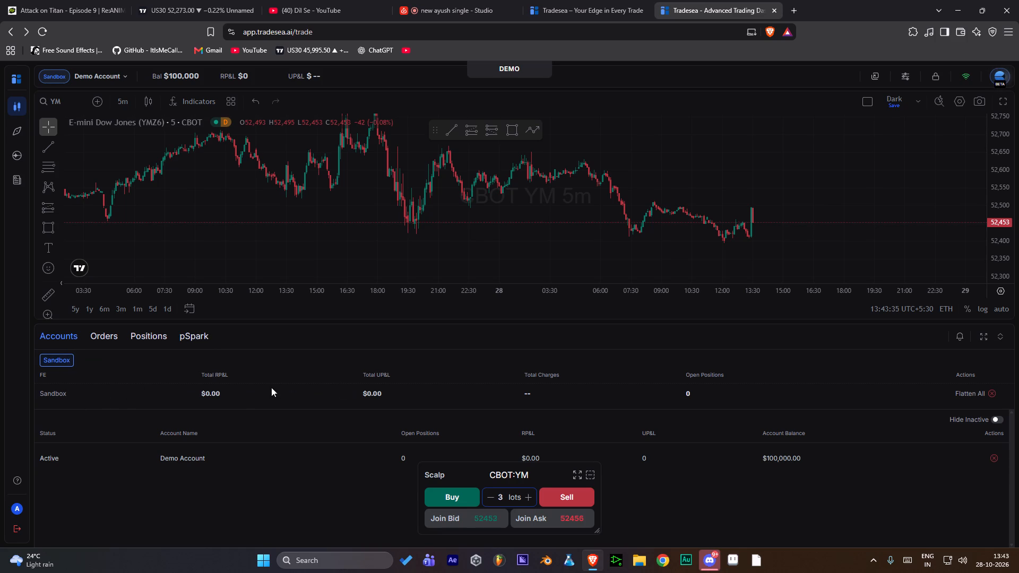
{"action": "left_click", "coordinate": [144, 335]}
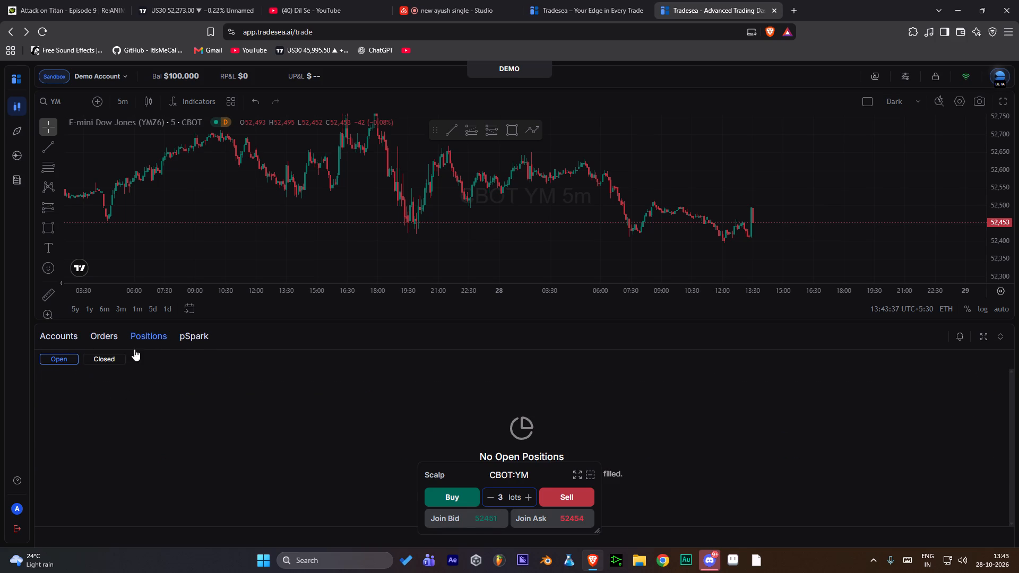
Collapse the positions overview below the YM chart.
{"action": "left_click", "coordinate": [152, 342]}
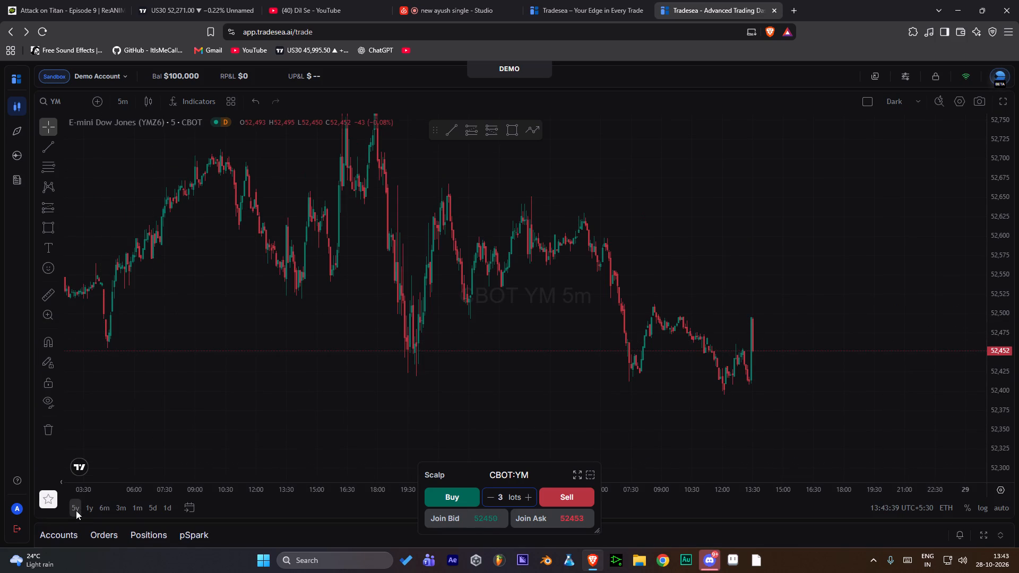
Add the 1-minute, 5-minute, 15-minute, 1-hour and 4-hour chart intervals to the favourites.
{"action": "left_click", "coordinate": [119, 99]}
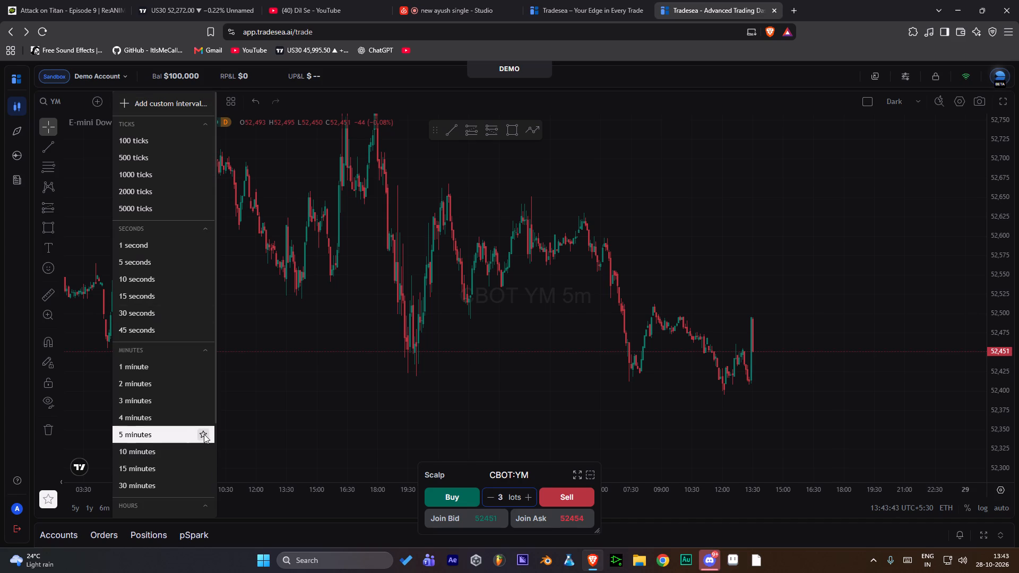
{"action": "left_click", "coordinate": [204, 434]}
{"action": "scroll", "coordinate": [177, 408], "scroll_direction": "down", "scroll_amount": 2}
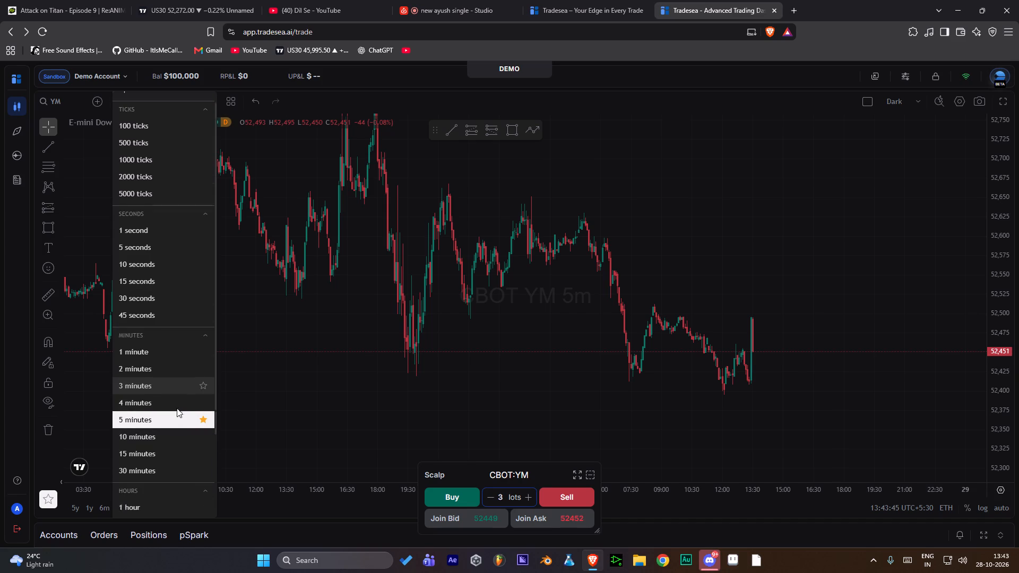
{"action": "left_click", "coordinate": [203, 364]}
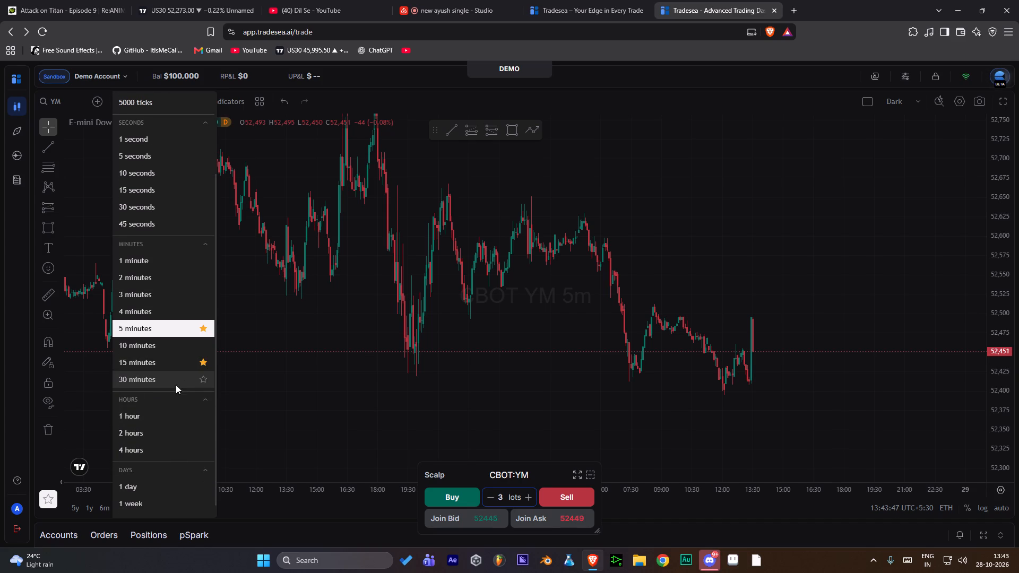
{"action": "scroll", "coordinate": [174, 389], "scroll_direction": "down", "scroll_amount": 1}
{"action": "left_click", "coordinate": [203, 438]}
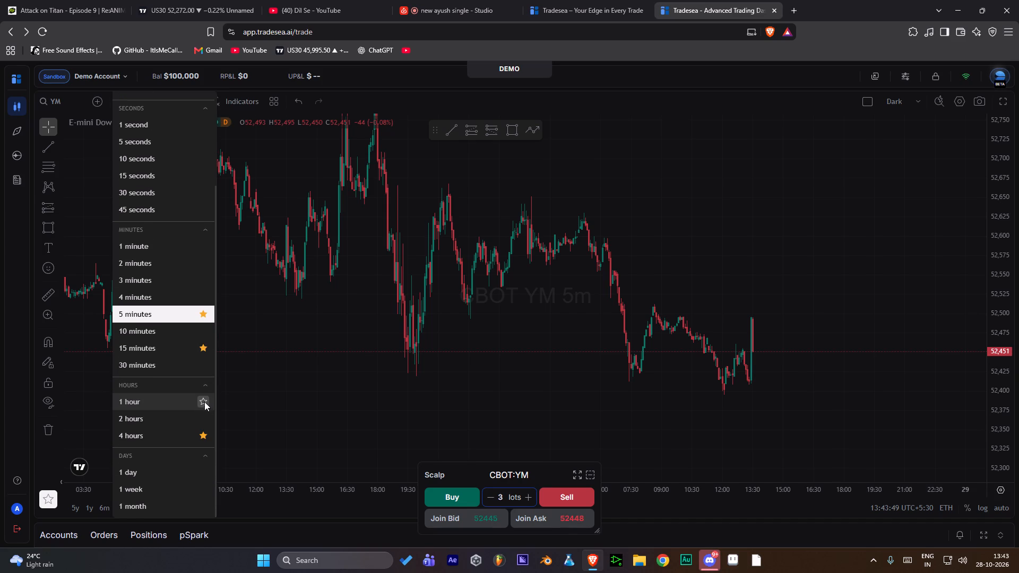
{"action": "left_click", "coordinate": [204, 400]}
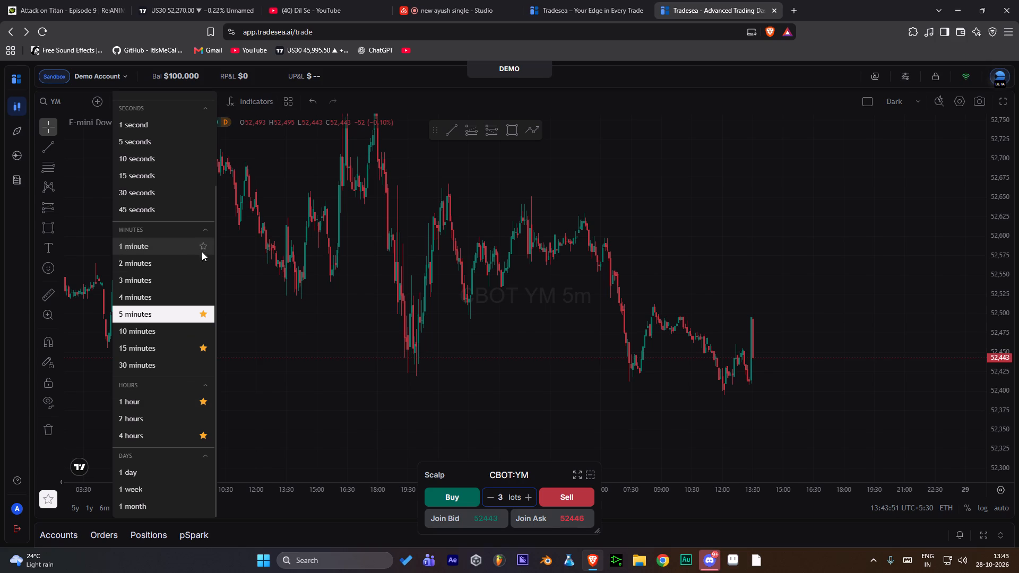
{"action": "left_click", "coordinate": [202, 244]}
{"action": "left_click", "coordinate": [273, 285]}
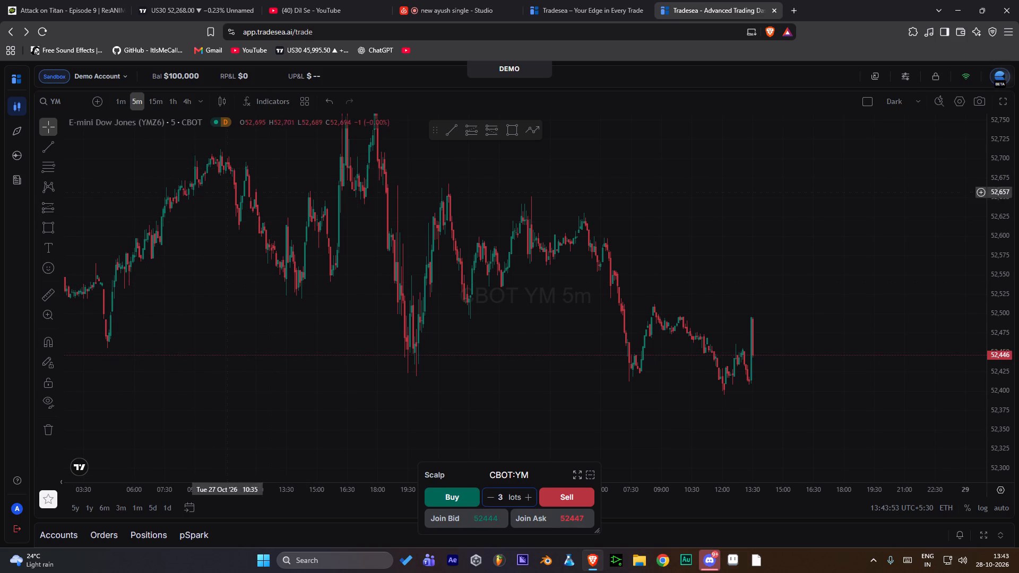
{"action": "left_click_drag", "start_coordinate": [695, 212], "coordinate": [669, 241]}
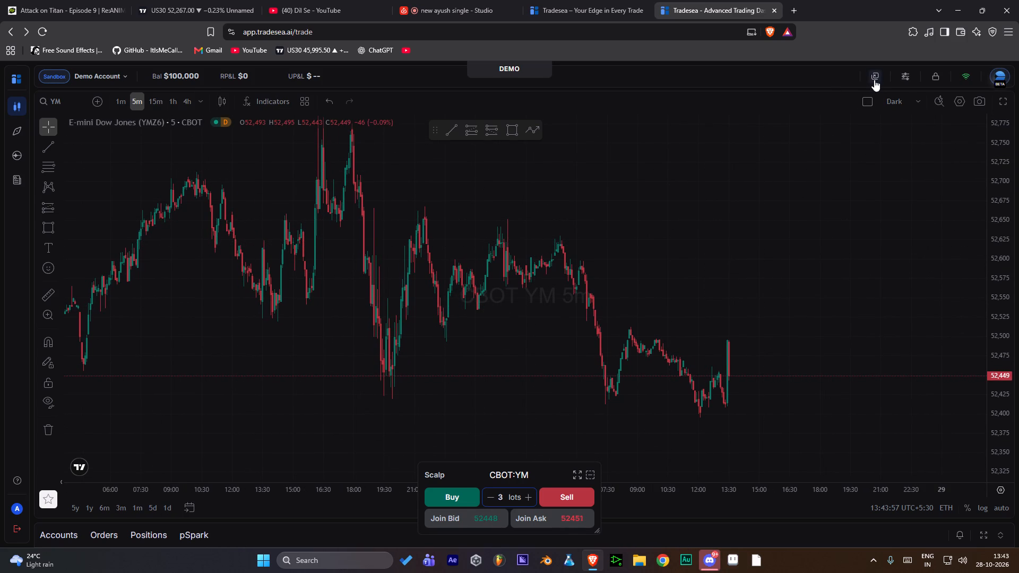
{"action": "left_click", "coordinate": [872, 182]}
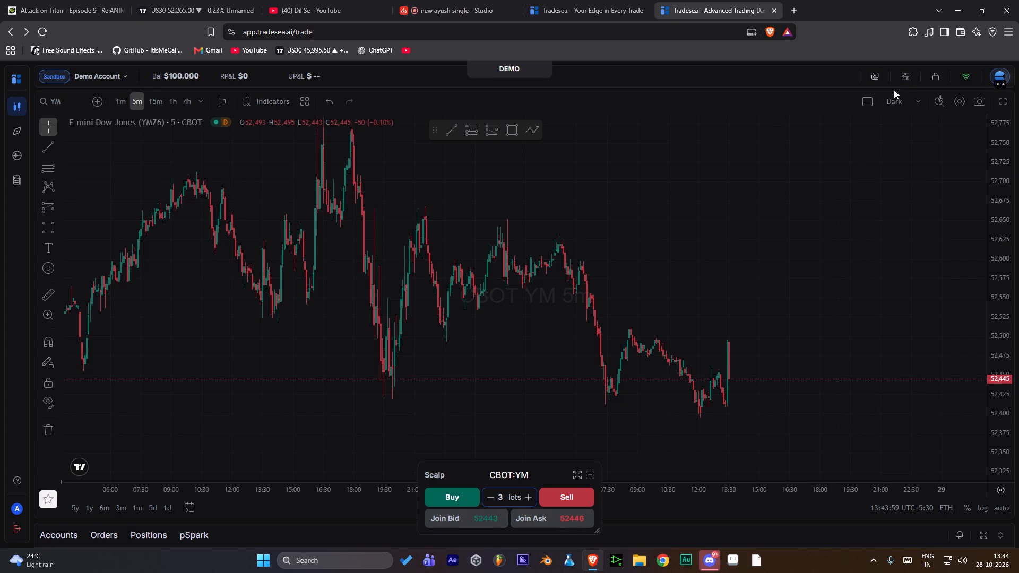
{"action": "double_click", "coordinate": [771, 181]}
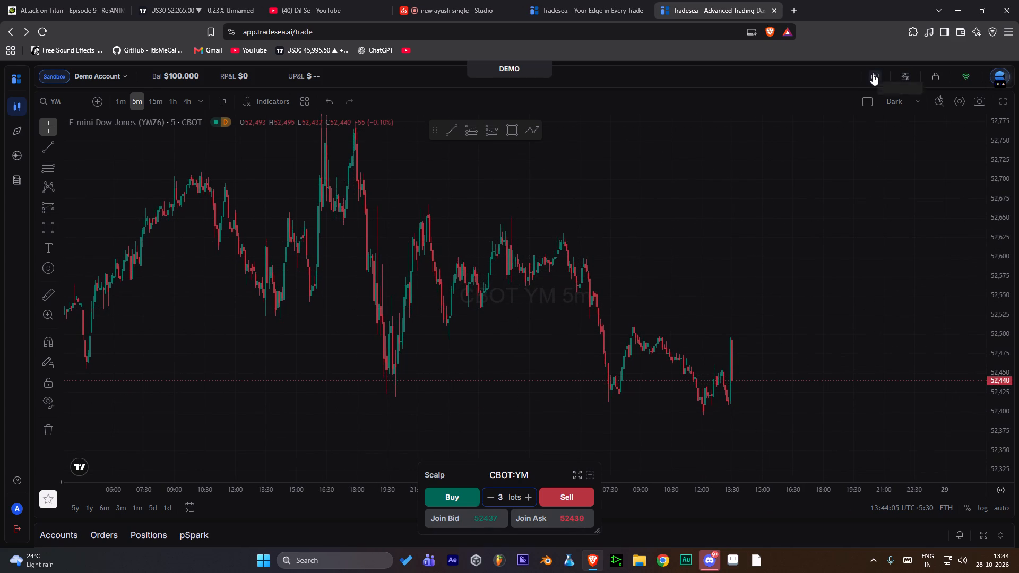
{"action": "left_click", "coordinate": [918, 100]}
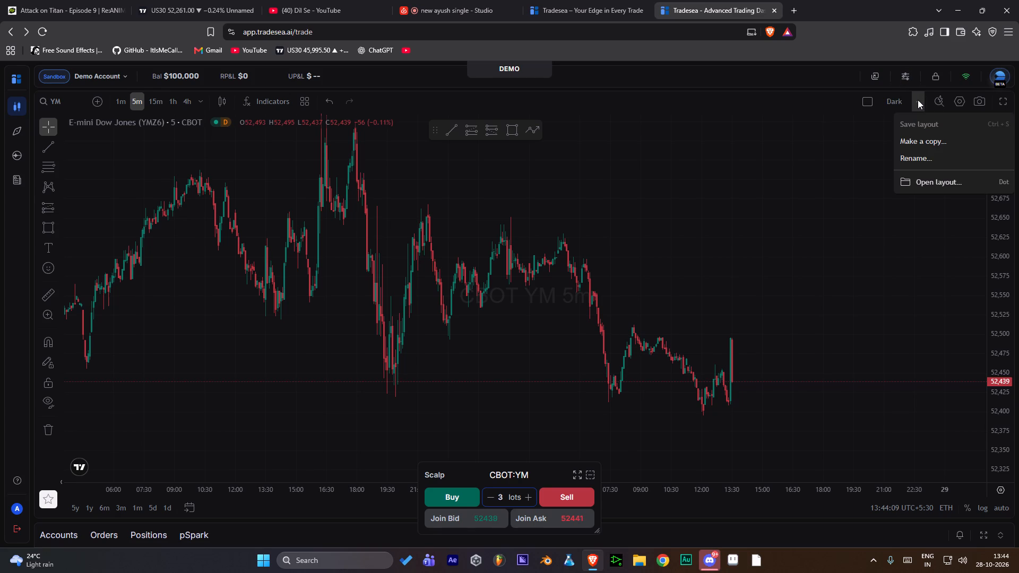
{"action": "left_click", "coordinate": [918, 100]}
Change the single-chart layout to two YM charts side by side.
{"action": "left_click", "coordinate": [863, 102]}
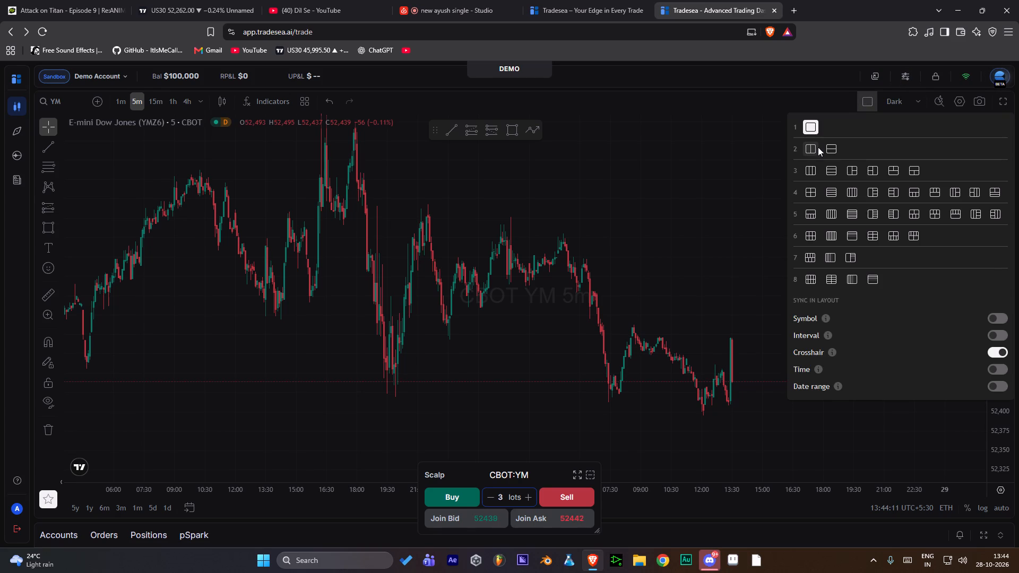
{"action": "left_click", "coordinate": [814, 149]}
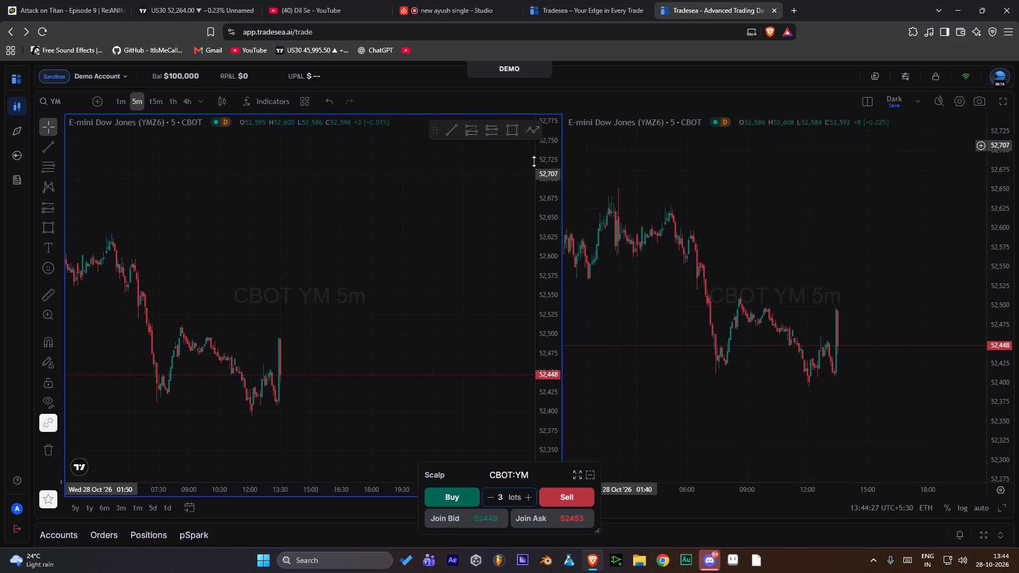
Search the symbol list for NQ from the first chart, and close the search without changing the symbol.
{"action": "left_click", "coordinate": [90, 120]}
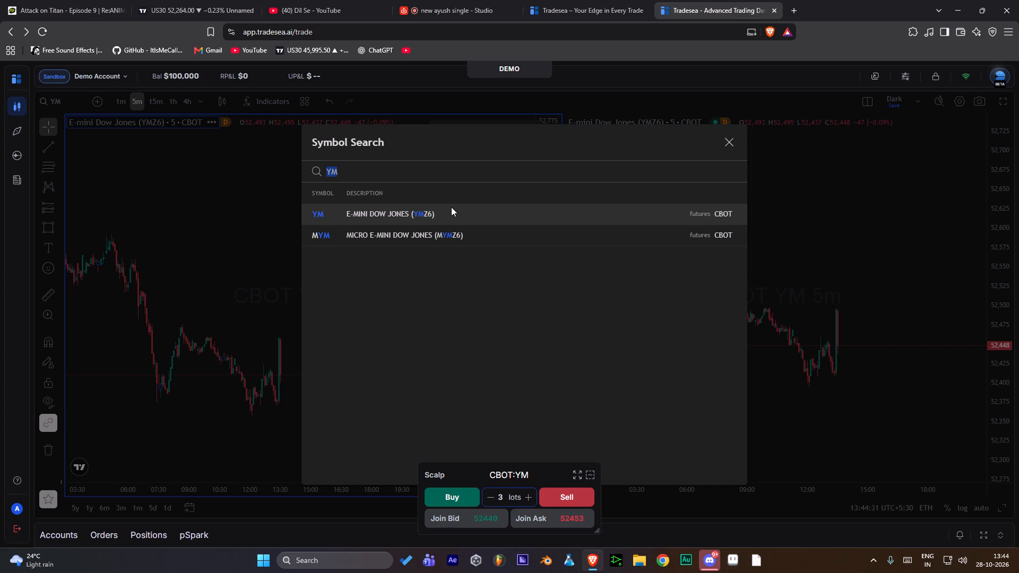
{"action": "left_click", "coordinate": [445, 175]}
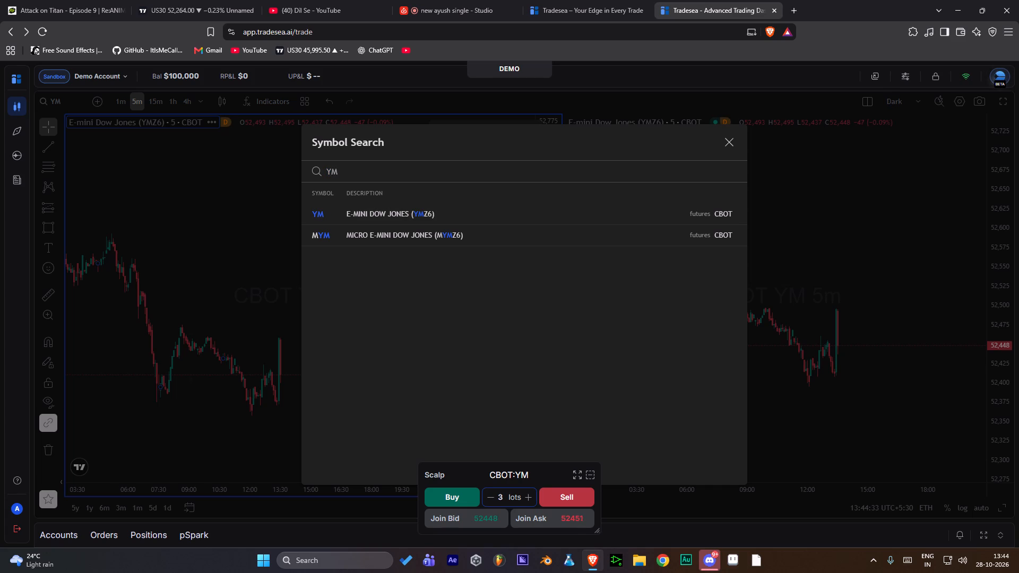
{"action": "key", "text": "BackSpace"}
{"action": "key", "text": "BackSpace"}
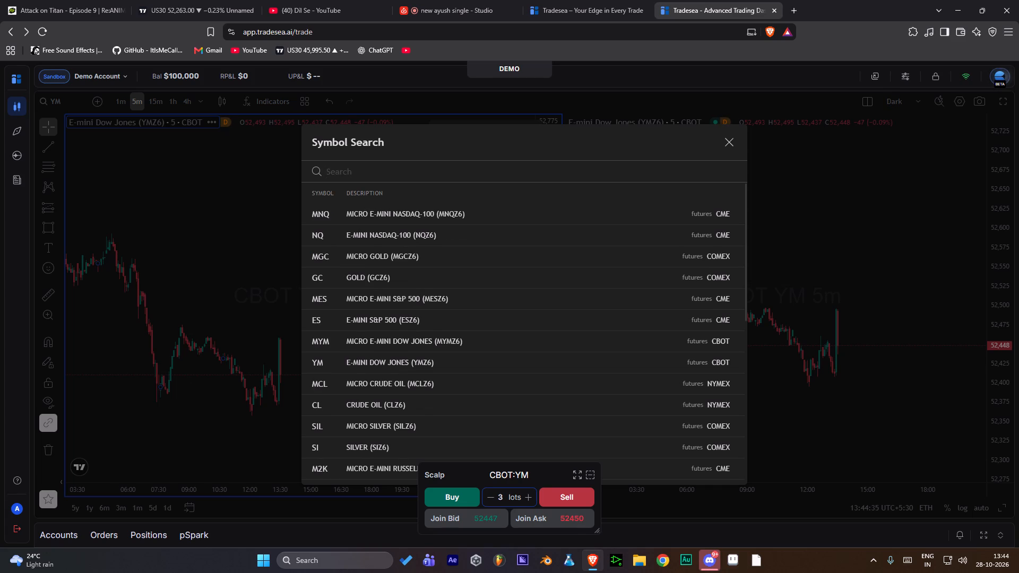
{"action": "type", "text": "NQ"}
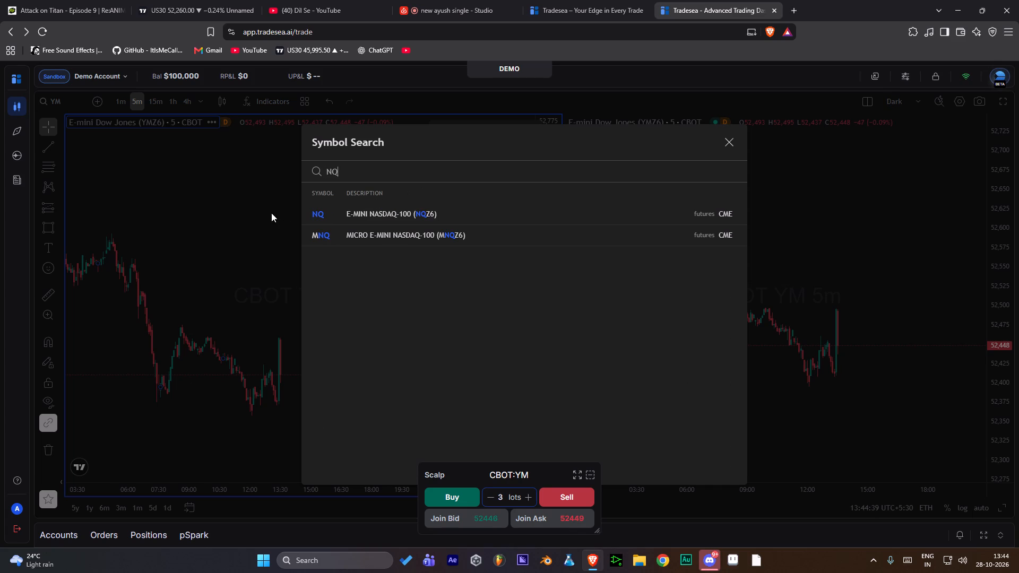
{"action": "left_click", "coordinate": [739, 140]}
{"action": "left_click", "coordinate": [736, 143]}
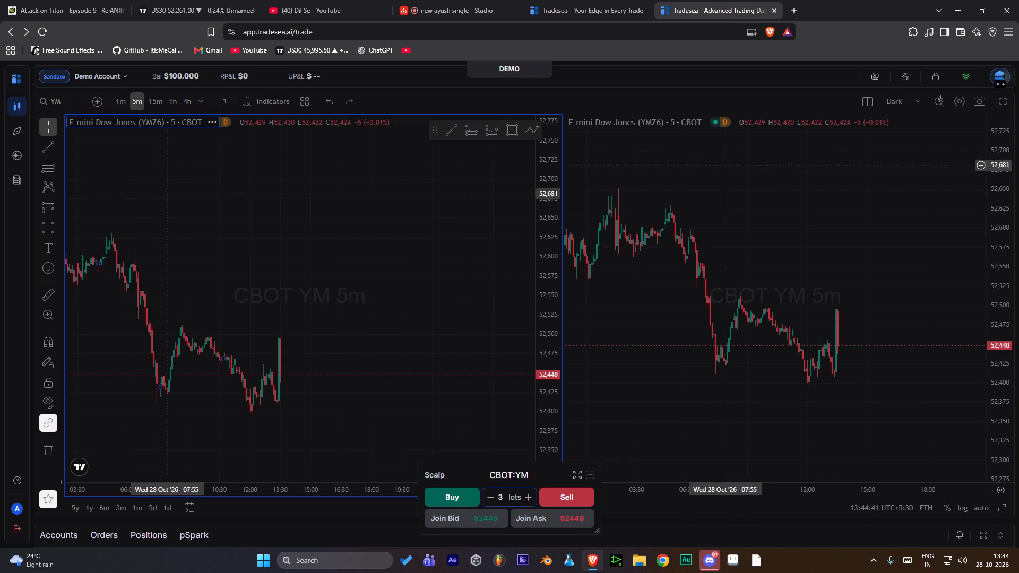
Buy 1 lot of CBOT:YM at market with the scalp order pad.
{"action": "left_click", "coordinate": [722, 190]}
{"action": "left_click", "coordinate": [489, 500]}
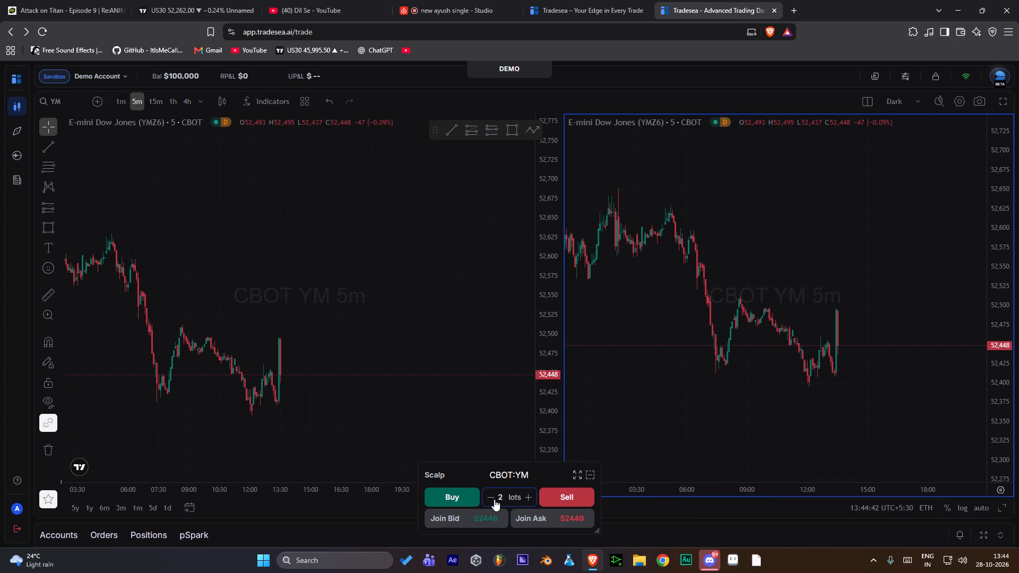
{"action": "left_click", "coordinate": [504, 502]}
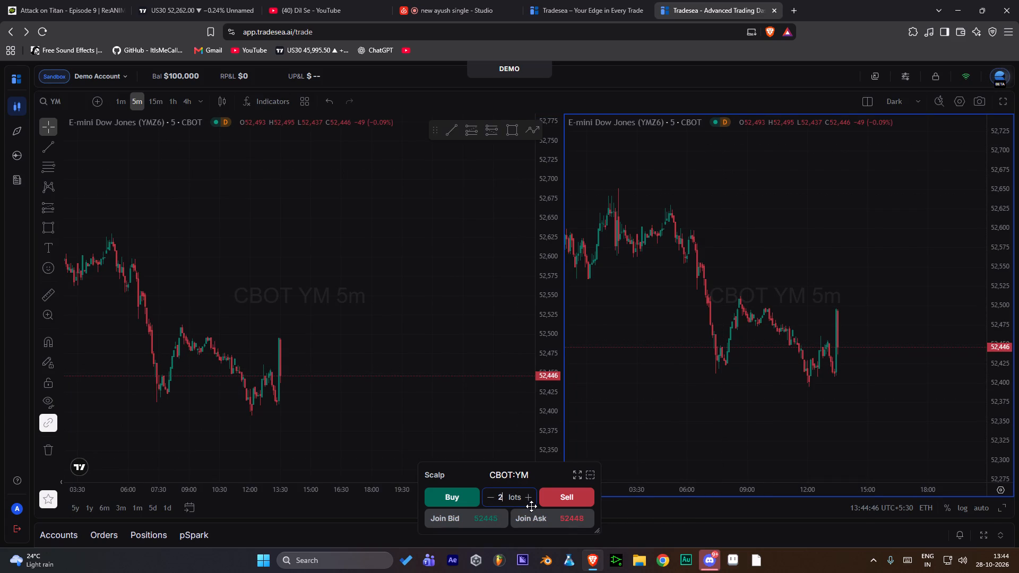
{"action": "triple_click", "coordinate": [491, 498]}
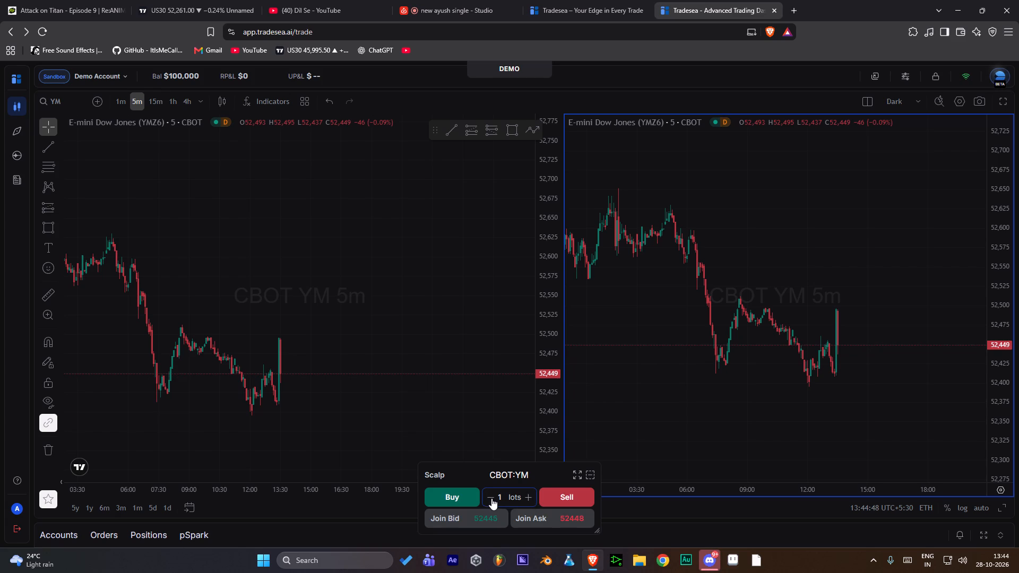
{"action": "left_click", "coordinate": [491, 498]}
{"action": "left_click", "coordinate": [471, 494]}
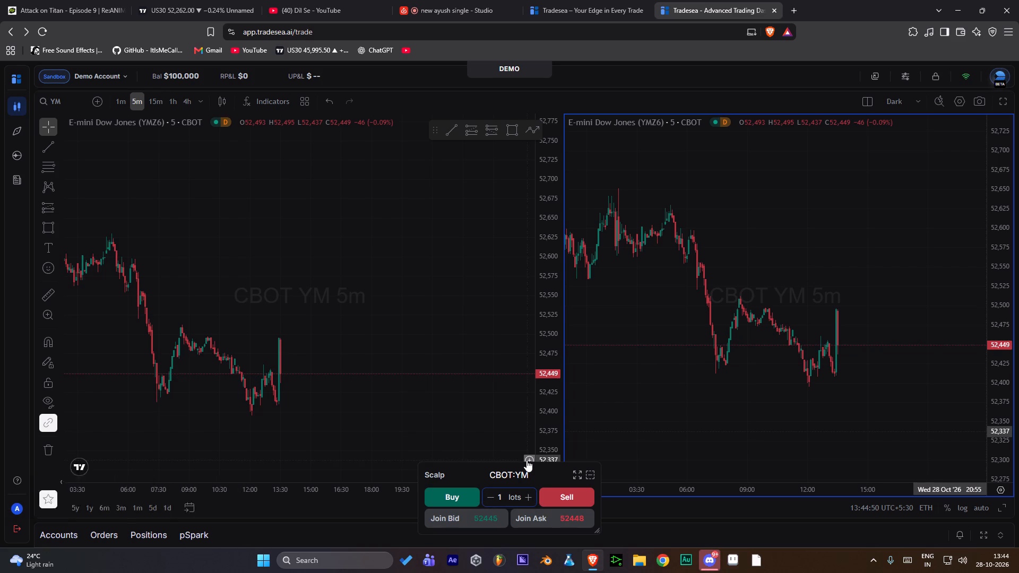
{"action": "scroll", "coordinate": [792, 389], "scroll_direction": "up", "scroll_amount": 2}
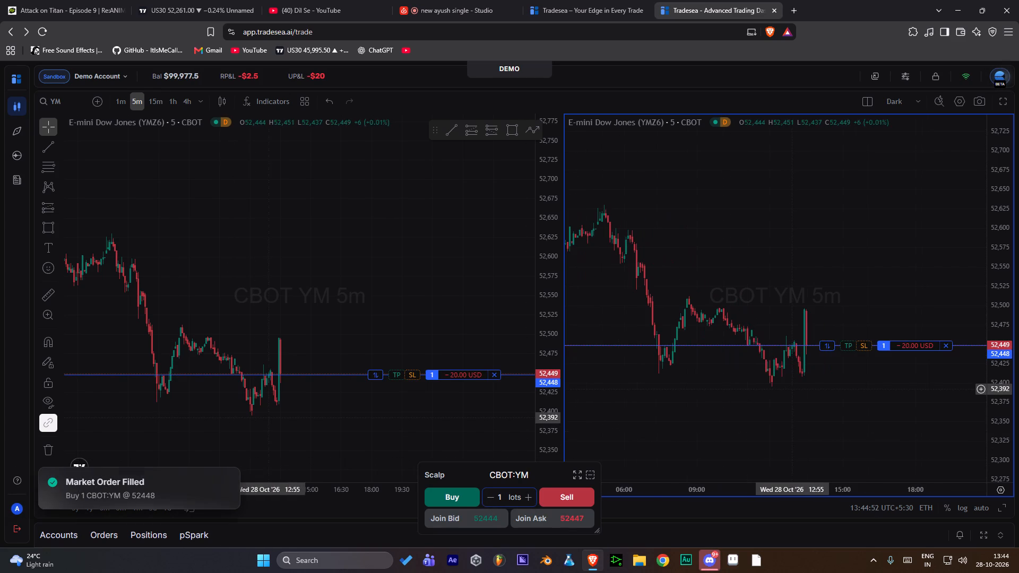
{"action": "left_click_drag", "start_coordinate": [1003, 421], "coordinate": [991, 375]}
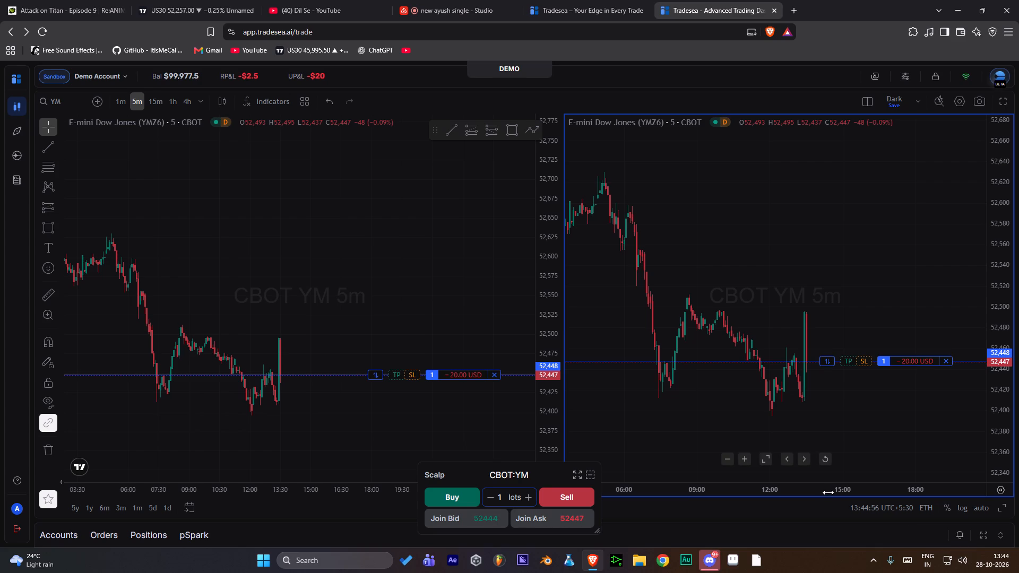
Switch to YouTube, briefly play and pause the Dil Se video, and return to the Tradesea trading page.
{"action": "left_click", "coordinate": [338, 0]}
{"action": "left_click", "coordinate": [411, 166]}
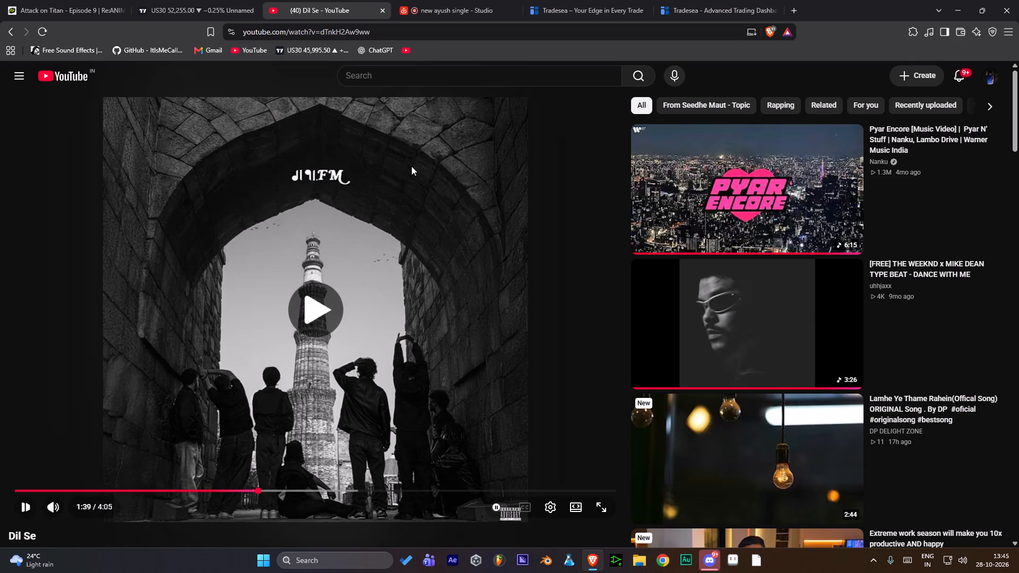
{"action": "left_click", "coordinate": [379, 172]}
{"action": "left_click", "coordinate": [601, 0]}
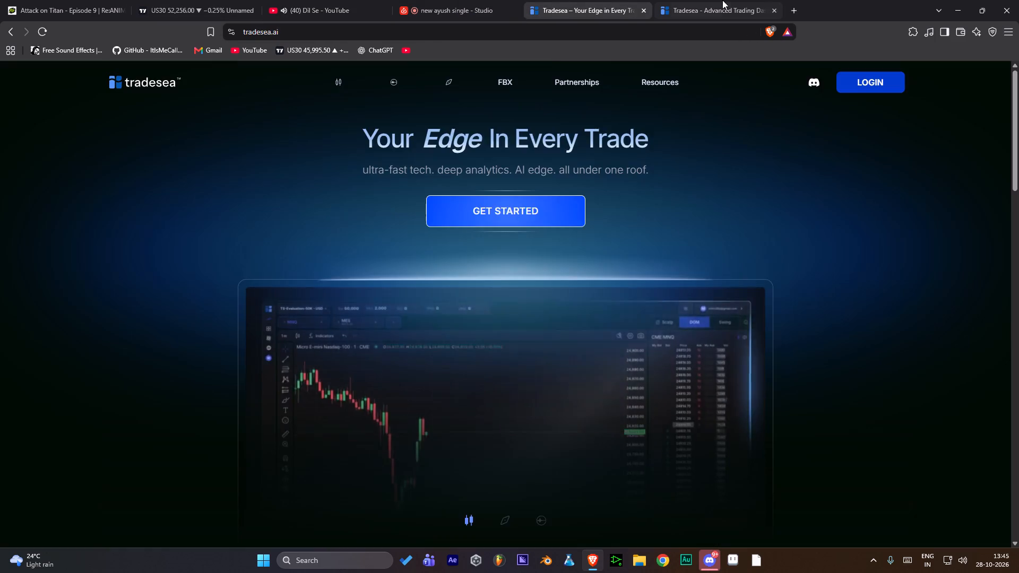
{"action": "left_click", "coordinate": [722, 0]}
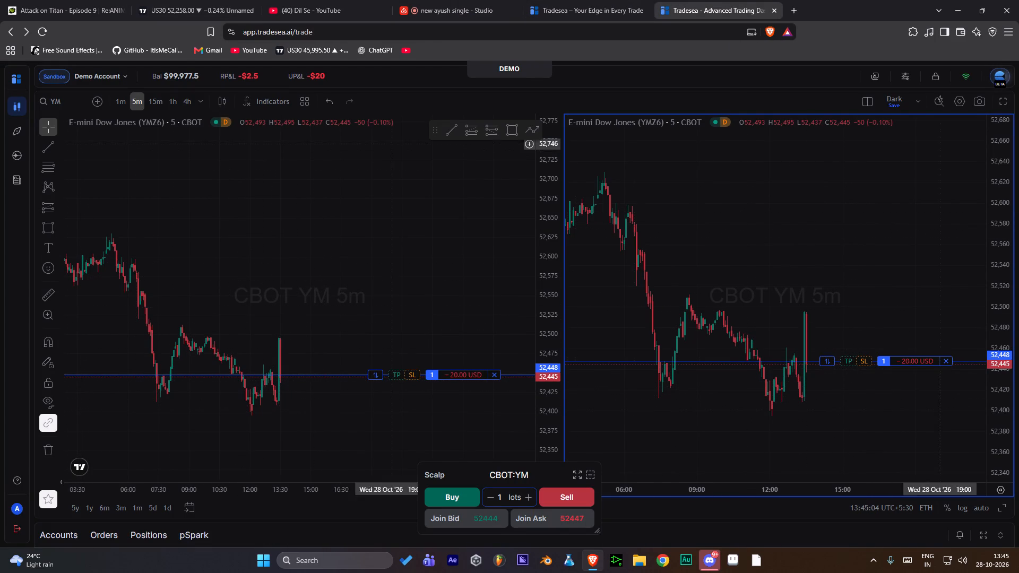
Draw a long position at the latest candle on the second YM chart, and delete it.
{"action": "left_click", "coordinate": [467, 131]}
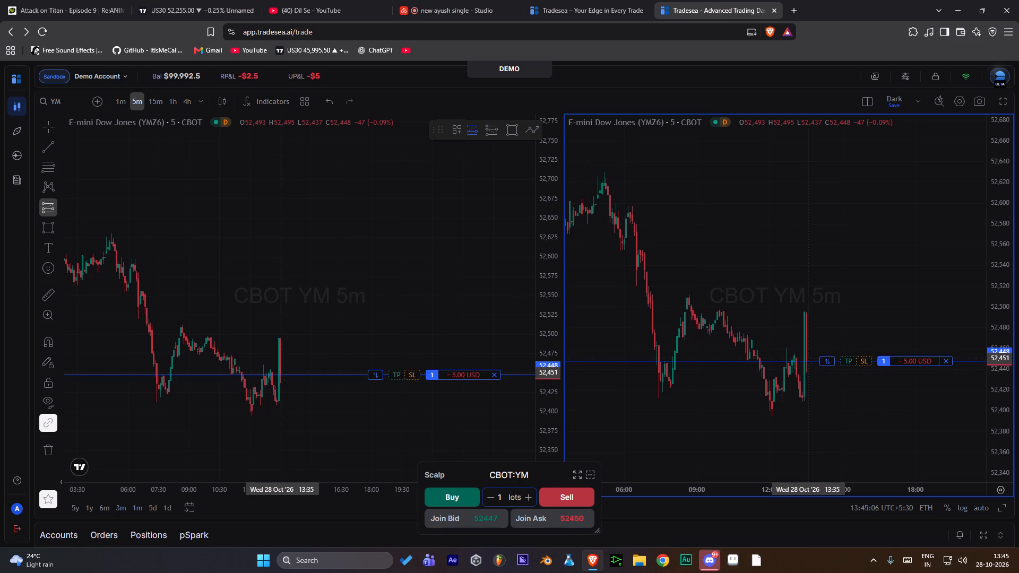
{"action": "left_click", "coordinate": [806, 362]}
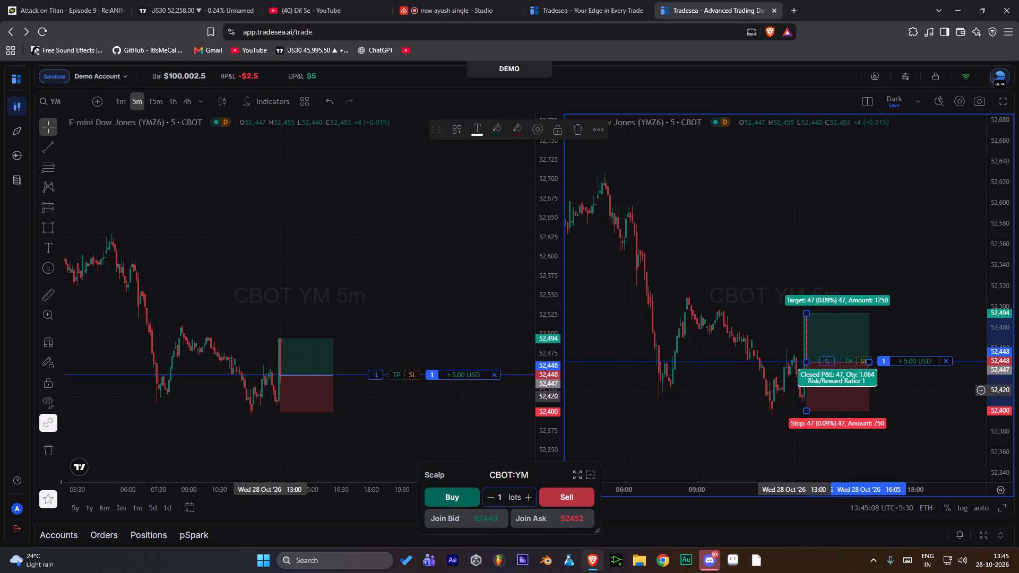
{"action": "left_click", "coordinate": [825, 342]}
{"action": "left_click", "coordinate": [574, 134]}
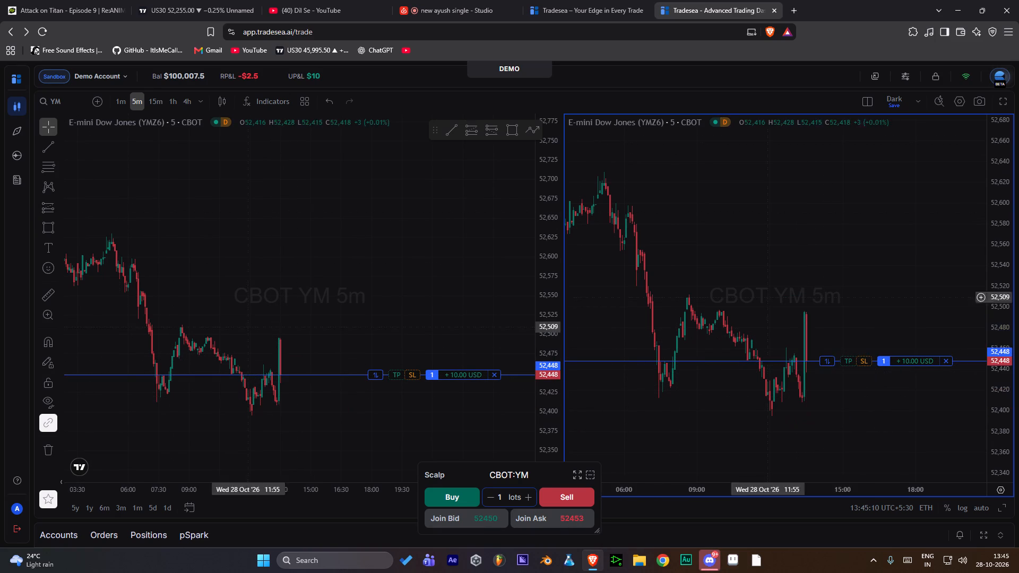
Set a take profit at about 52,512 for the open YM position on the second chart.
{"action": "left_click_drag", "start_coordinate": [846, 362], "coordinate": [847, 293]}
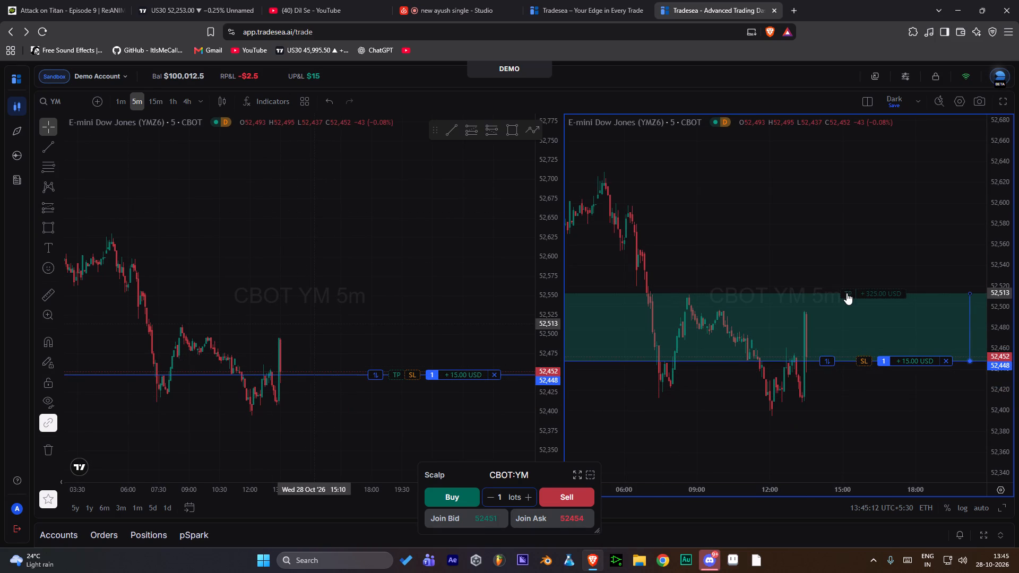
{"action": "left_click_drag", "start_coordinate": [847, 293], "coordinate": [803, 288]}
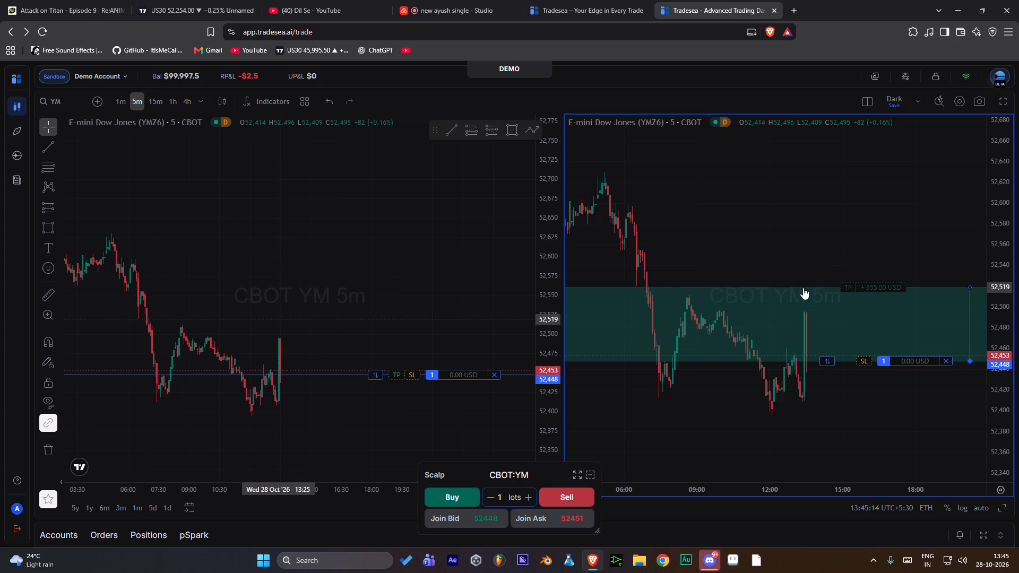
{"action": "left_click_drag", "start_coordinate": [803, 288], "coordinate": [801, 295]}
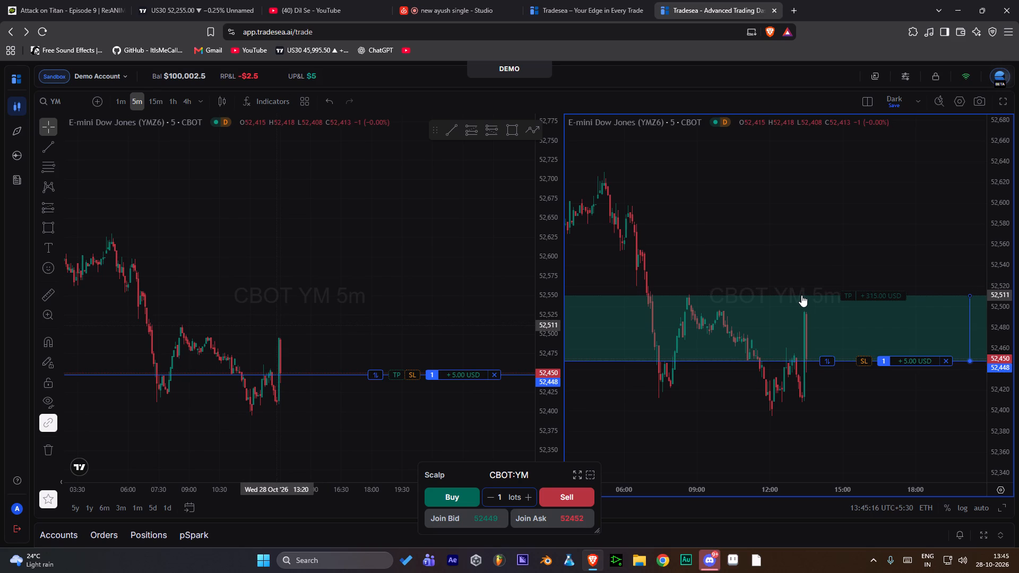
{"action": "left_click_drag", "start_coordinate": [801, 295], "coordinate": [798, 294]}
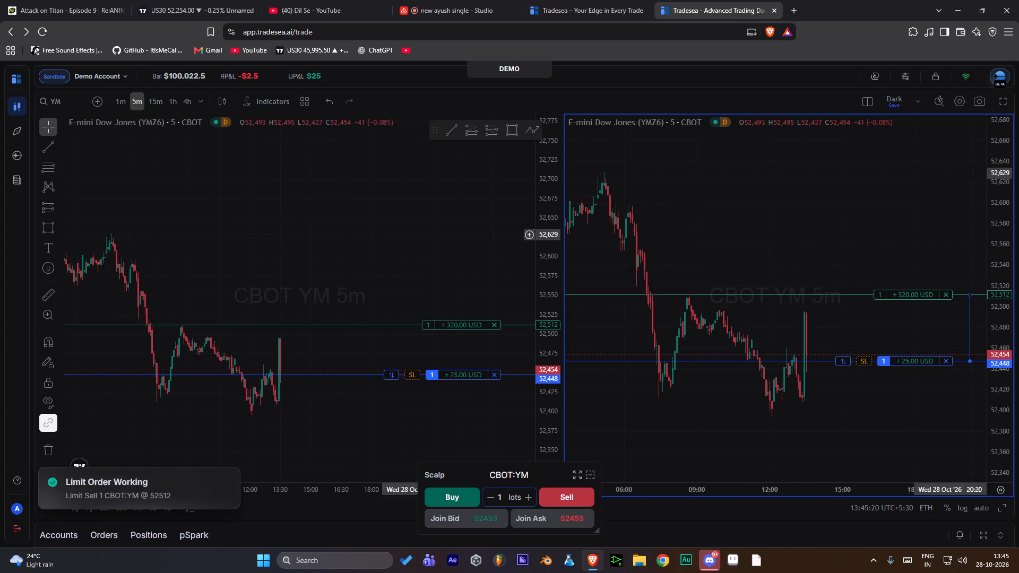
Measure the distance from the YM entry line up past the take-profit line on the second chart, and clear the measurement.
{"action": "left_click", "coordinate": [50, 283]}
{"action": "left_click", "coordinate": [48, 290]}
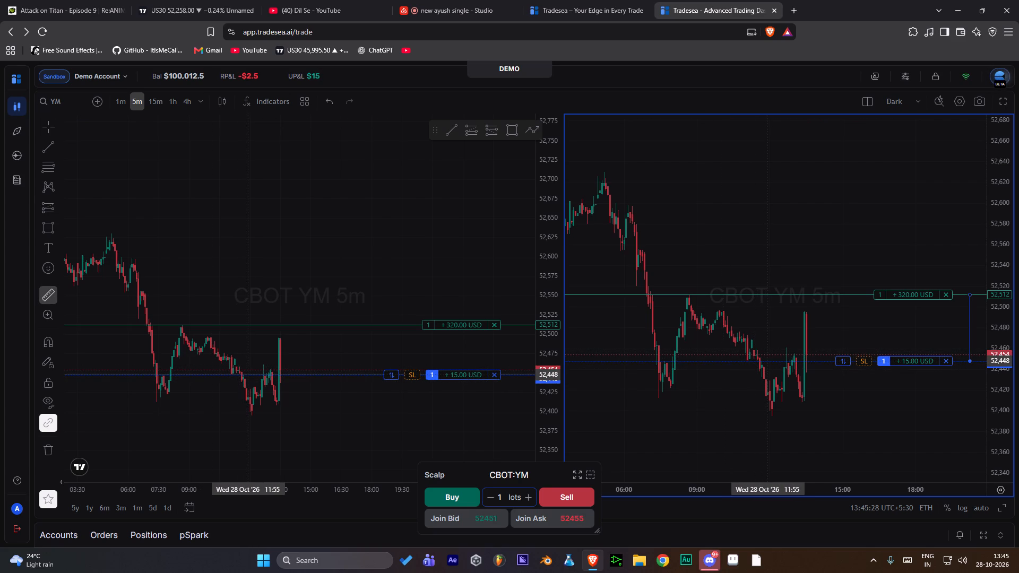
{"action": "left_click", "coordinate": [773, 361]}
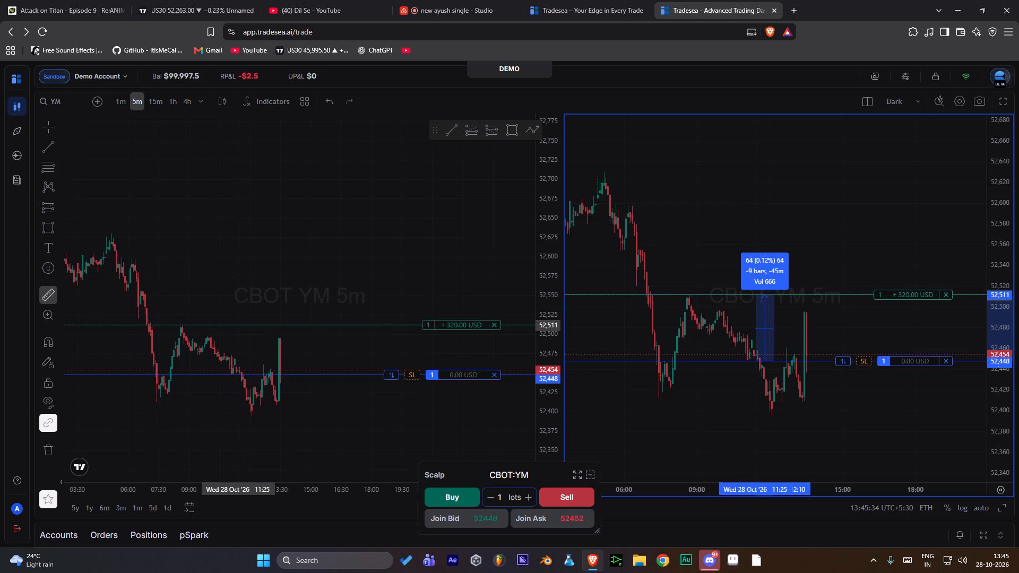
{"action": "right_click", "coordinate": [771, 257]}
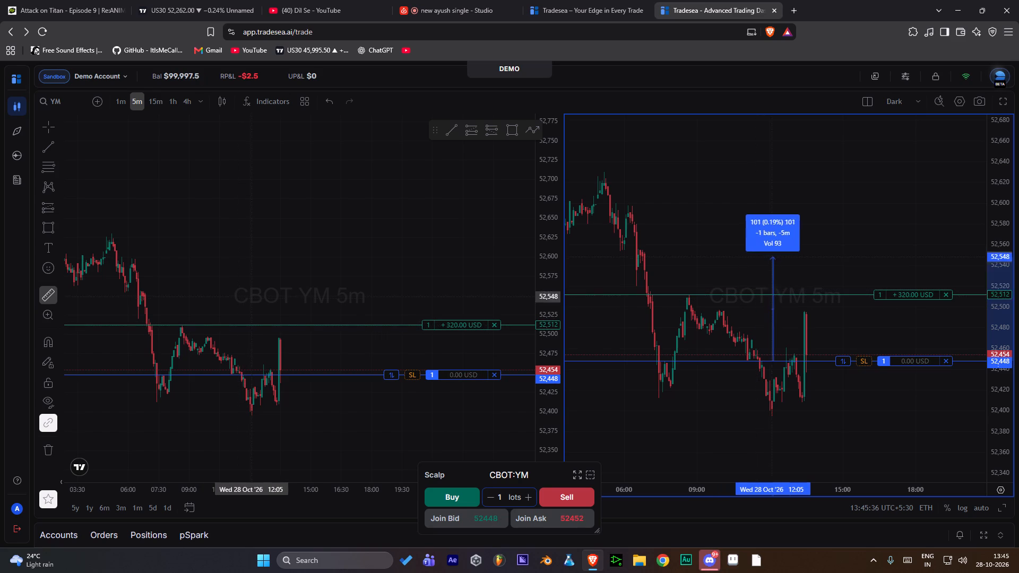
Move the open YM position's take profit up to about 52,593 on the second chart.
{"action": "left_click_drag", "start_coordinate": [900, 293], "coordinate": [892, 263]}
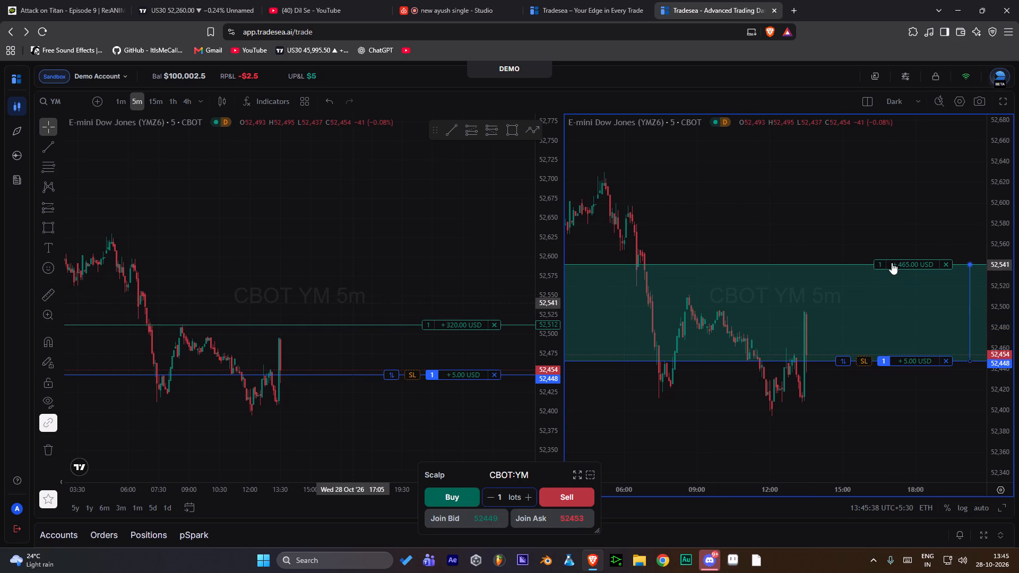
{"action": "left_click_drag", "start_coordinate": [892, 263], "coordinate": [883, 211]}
Draw a long position from the 52,448 entry at the latest candle on the second chart, with its target extended to about 52,548.
{"action": "left_click", "coordinate": [465, 129]}
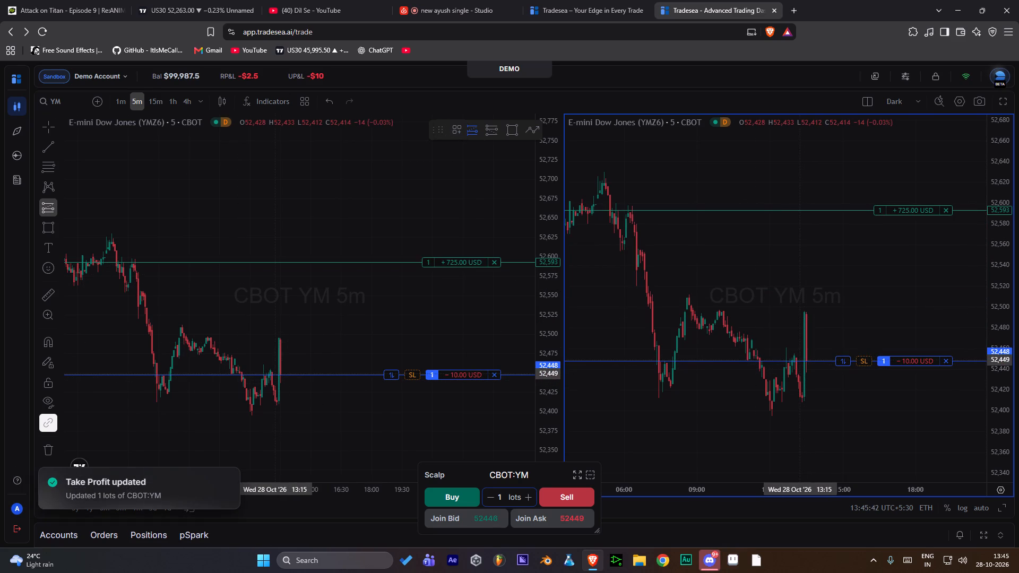
{"action": "left_click", "coordinate": [807, 361]}
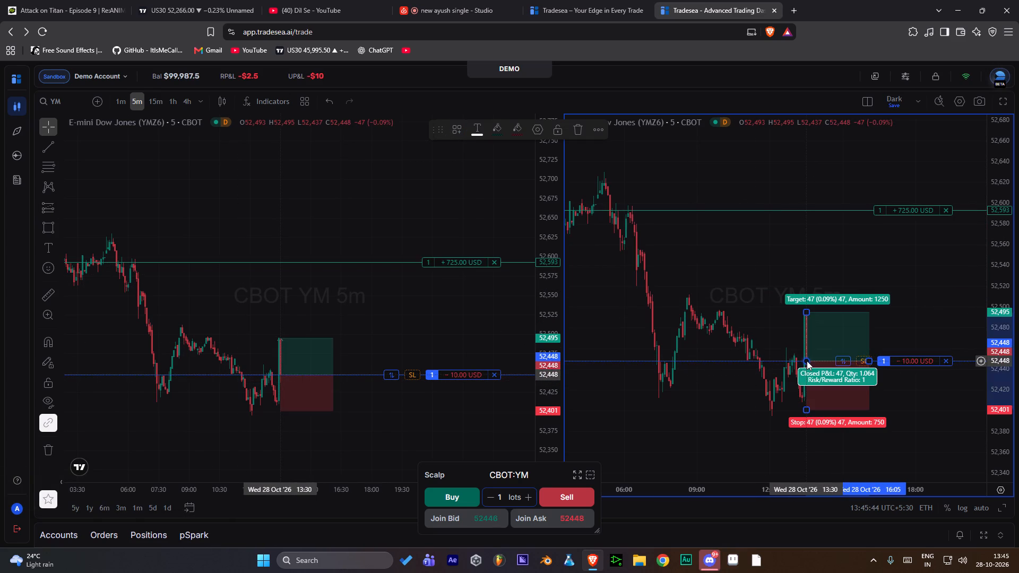
{"action": "left_click_drag", "start_coordinate": [806, 314], "coordinate": [789, 255]}
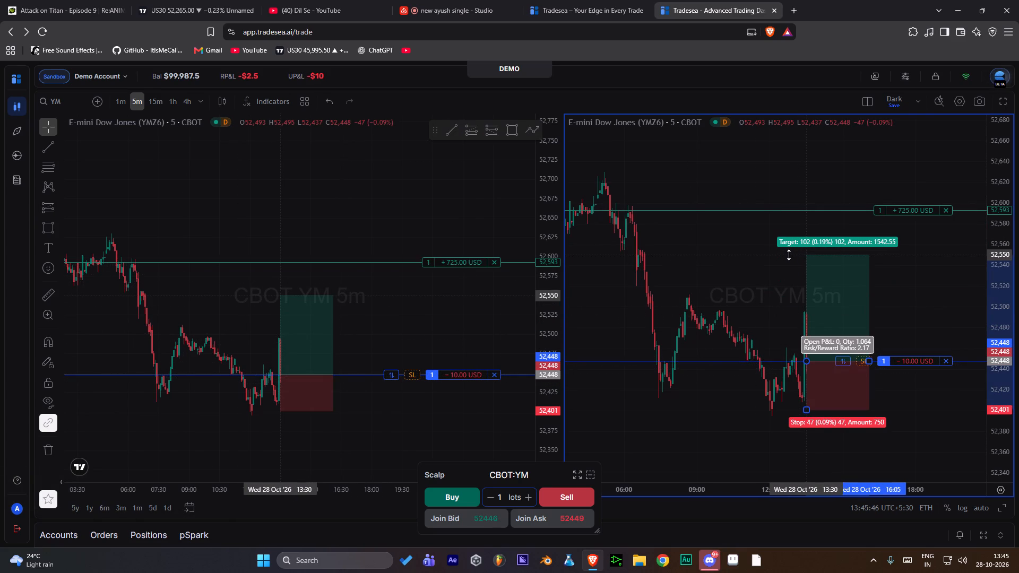
{"action": "left_click_drag", "start_coordinate": [789, 255], "coordinate": [797, 257]}
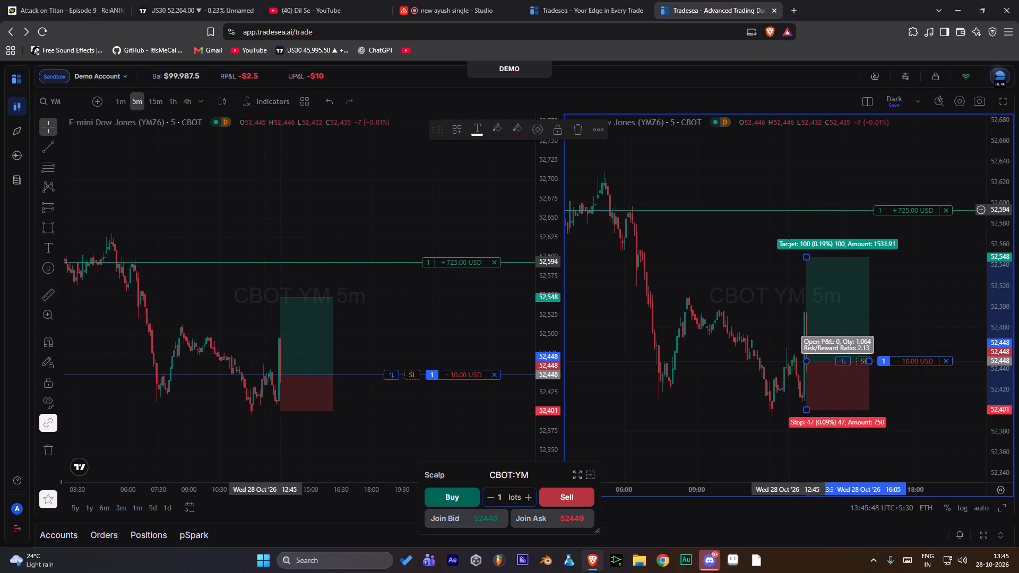
Move the YM position's take profit to about 52,548, level with the target of the long position drawing.
{"action": "left_click_drag", "start_coordinate": [789, 213], "coordinate": [800, 230]}
{"action": "left_click", "coordinate": [791, 222]}
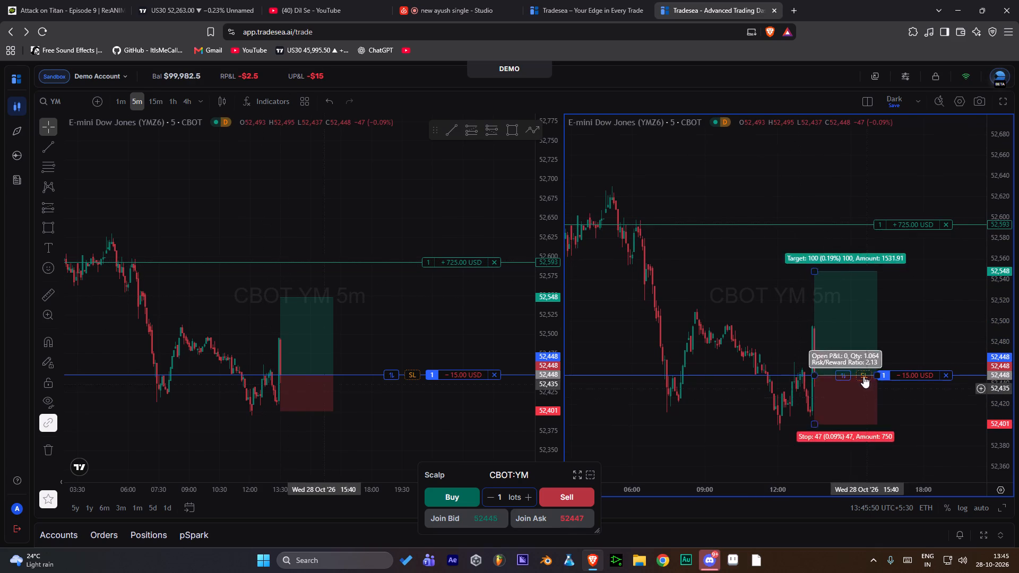
{"action": "left_click_drag", "start_coordinate": [902, 225], "coordinate": [909, 268]}
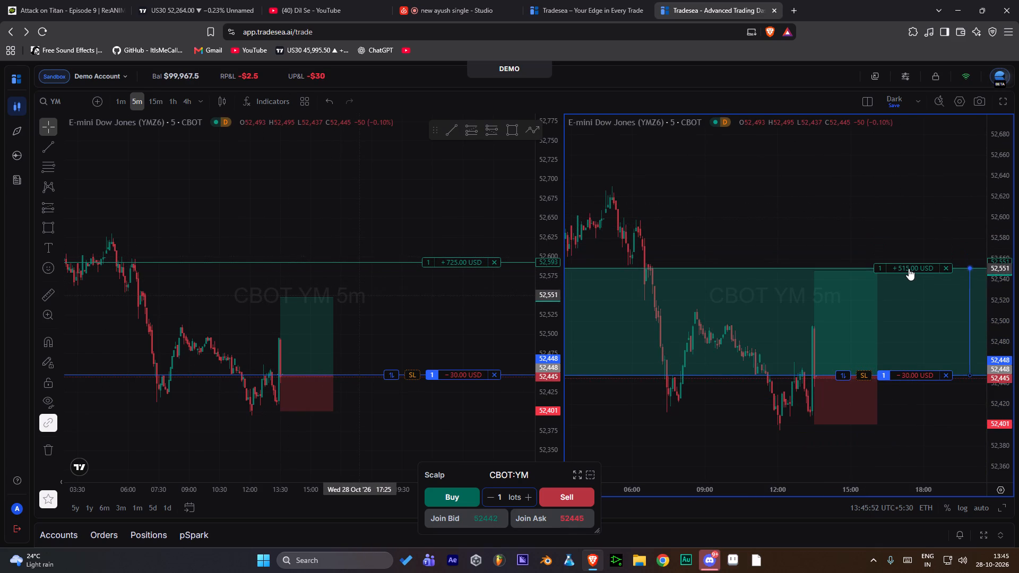
{"action": "left_click_drag", "start_coordinate": [909, 268], "coordinate": [911, 271]}
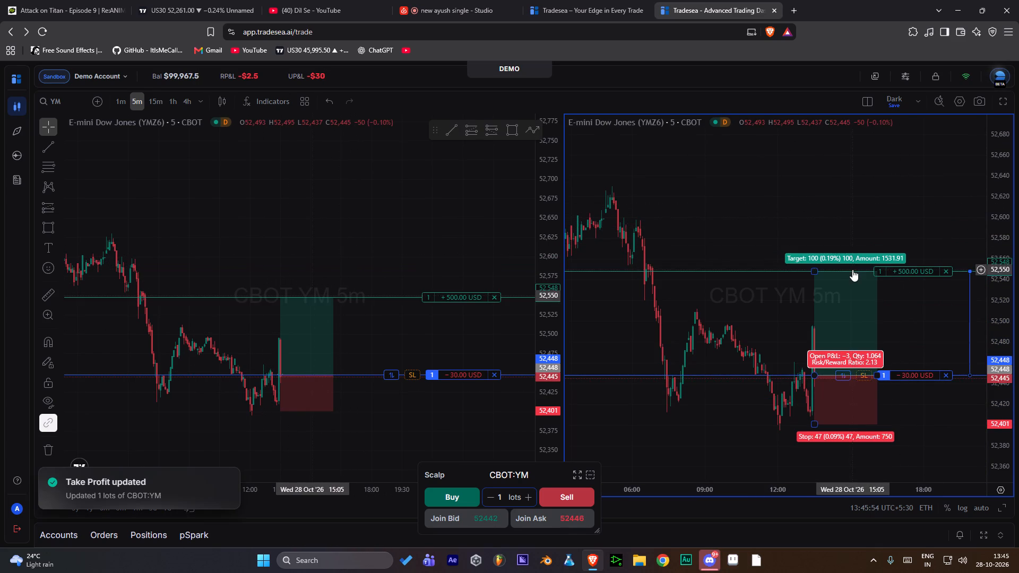
Buy another 1 lot of CBOT:YM at market with the first chart active.
{"action": "left_click_drag", "start_coordinate": [778, 241], "coordinate": [744, 221]}
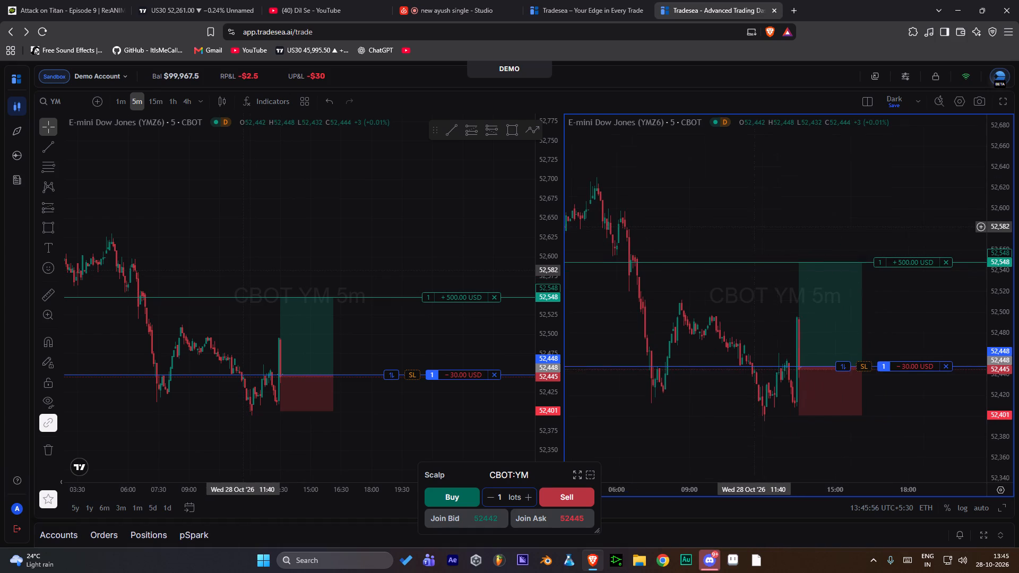
{"action": "left_click_drag", "start_coordinate": [744, 221], "coordinate": [724, 212]}
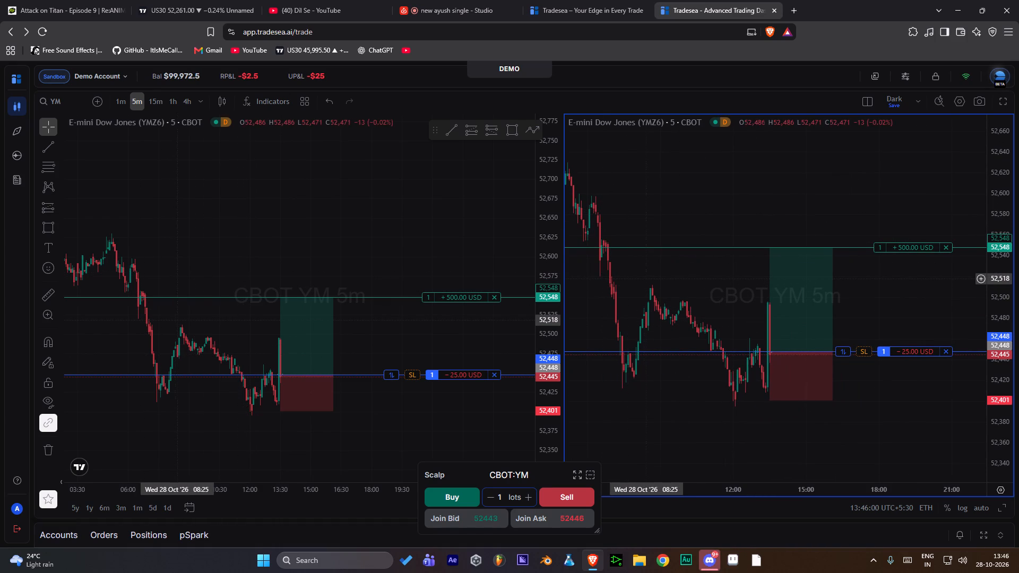
{"action": "scroll", "coordinate": [653, 284], "scroll_direction": "up", "scroll_amount": 1}
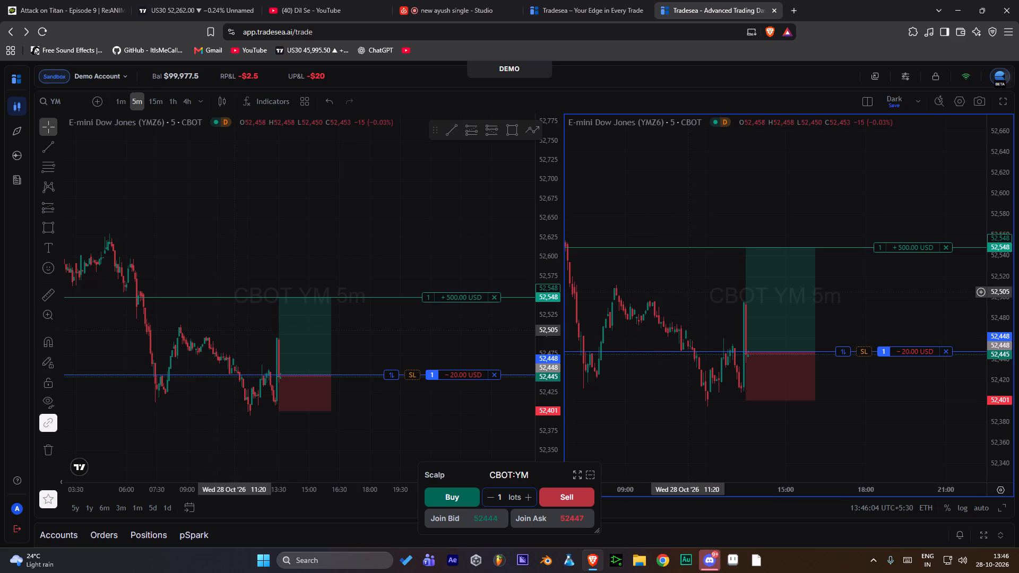
{"action": "left_click", "coordinate": [364, 223]}
{"action": "left_click", "coordinate": [455, 498]}
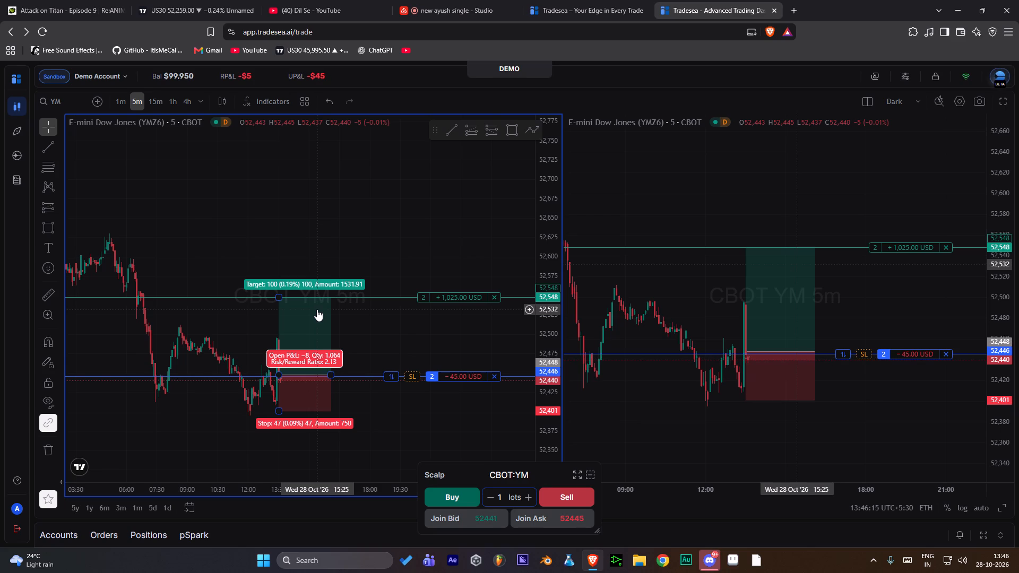
Set a stop loss at about 52,387 for the 2-lot YM position on the first chart.
{"action": "left_click_drag", "start_coordinate": [384, 270], "coordinate": [415, 215]}
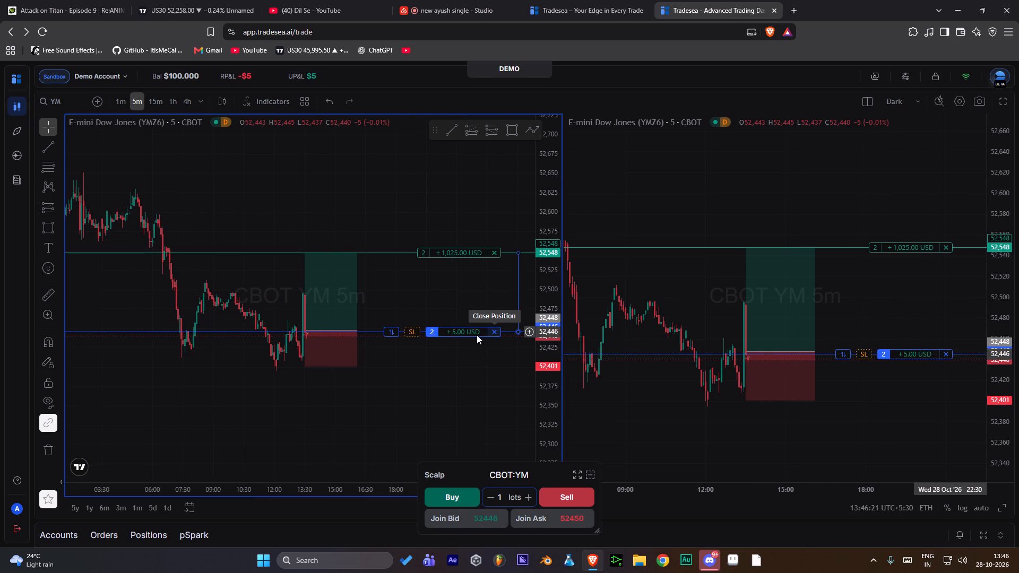
{"action": "left_click_drag", "start_coordinate": [416, 333], "coordinate": [416, 376]}
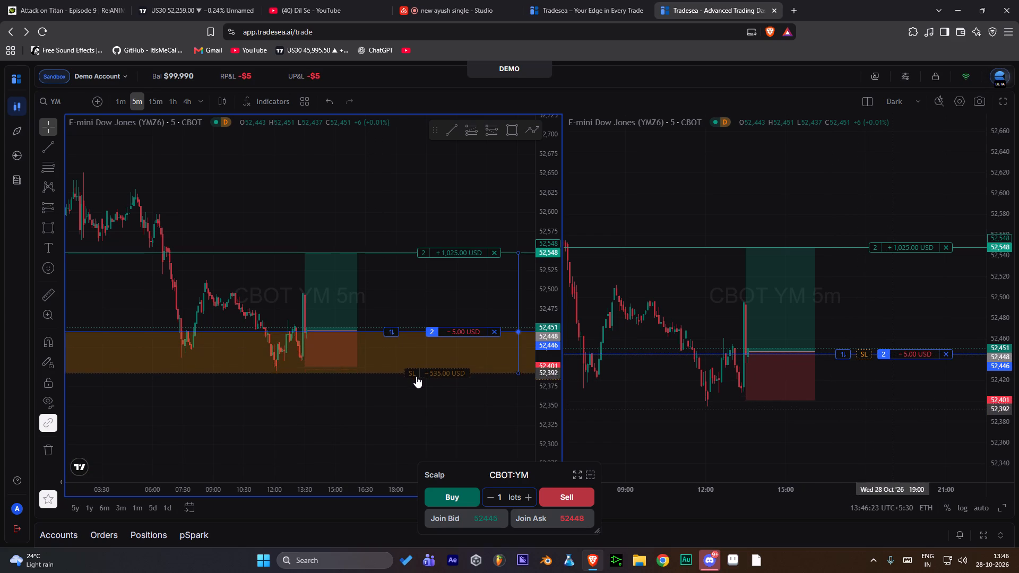
{"action": "left_click_drag", "start_coordinate": [416, 376], "coordinate": [416, 377]}
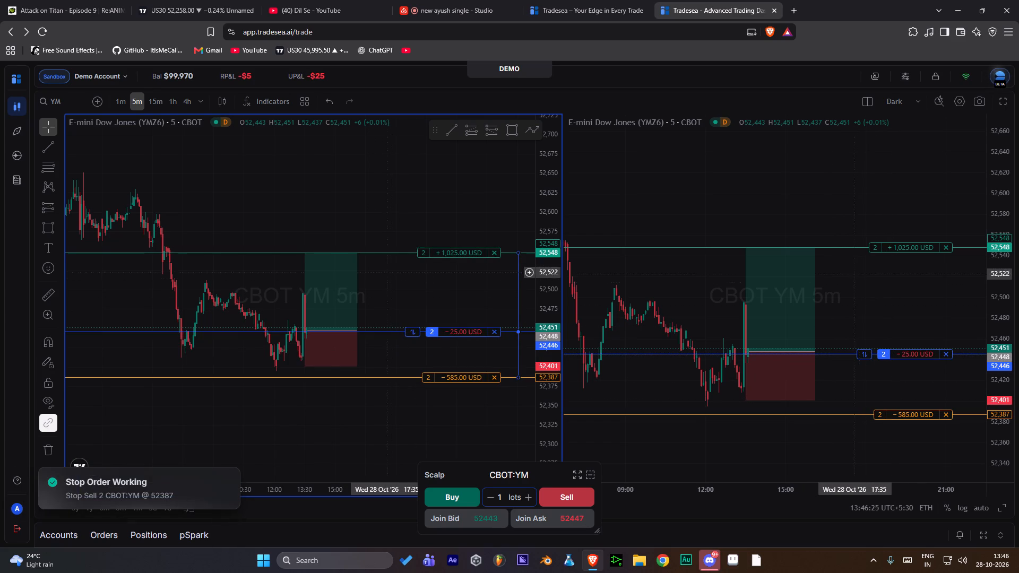
Move the 2-lot YM position's take profit to about 52,546 on the first chart.
{"action": "left_click", "coordinate": [296, 195]}
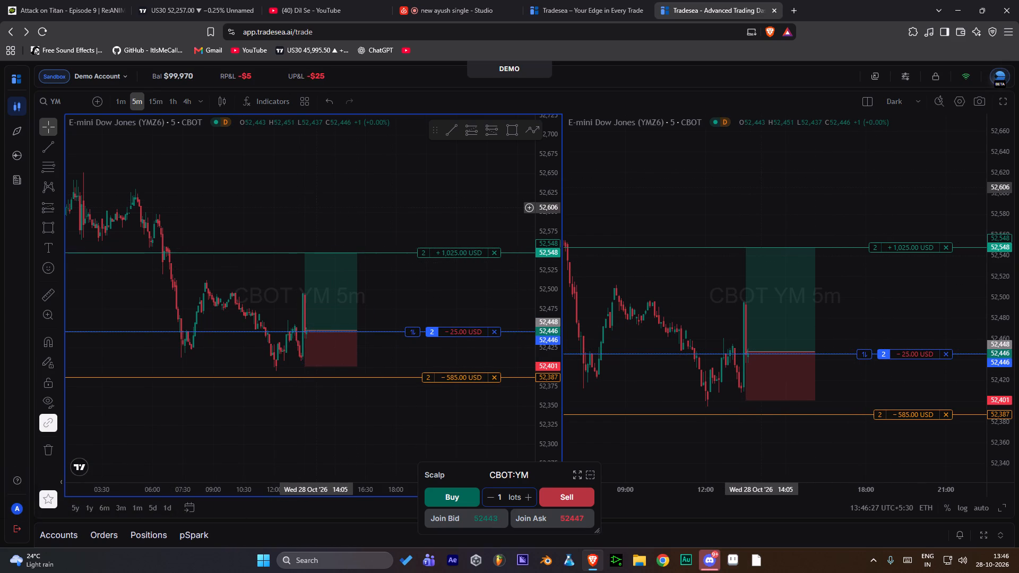
{"action": "left_click_drag", "start_coordinate": [319, 207], "coordinate": [418, 204]}
{"action": "scroll", "coordinate": [433, 223], "scroll_direction": "up", "scroll_amount": 2}
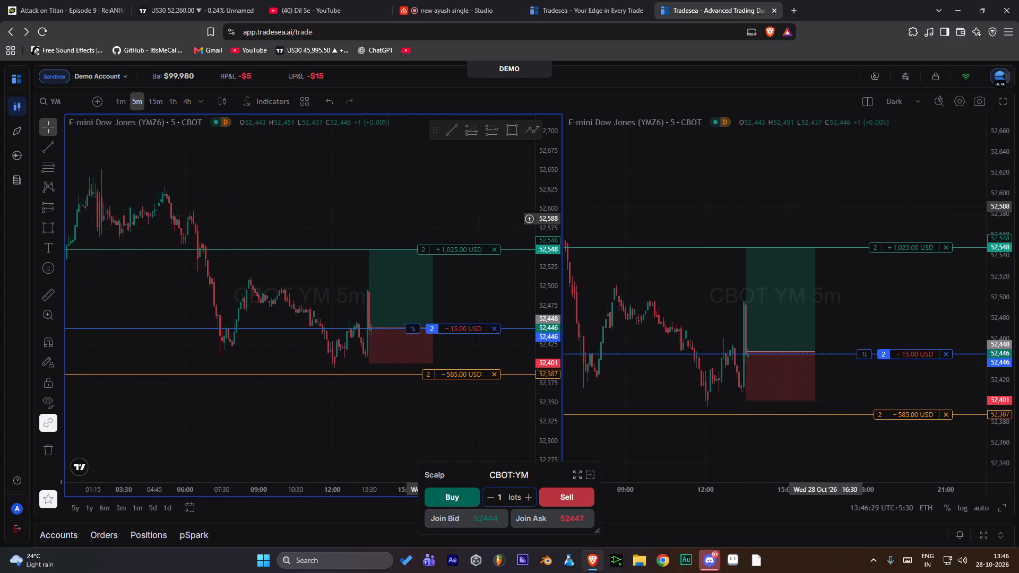
{"action": "left_click_drag", "start_coordinate": [443, 214], "coordinate": [430, 215]}
{"action": "left_click", "coordinate": [443, 209]}
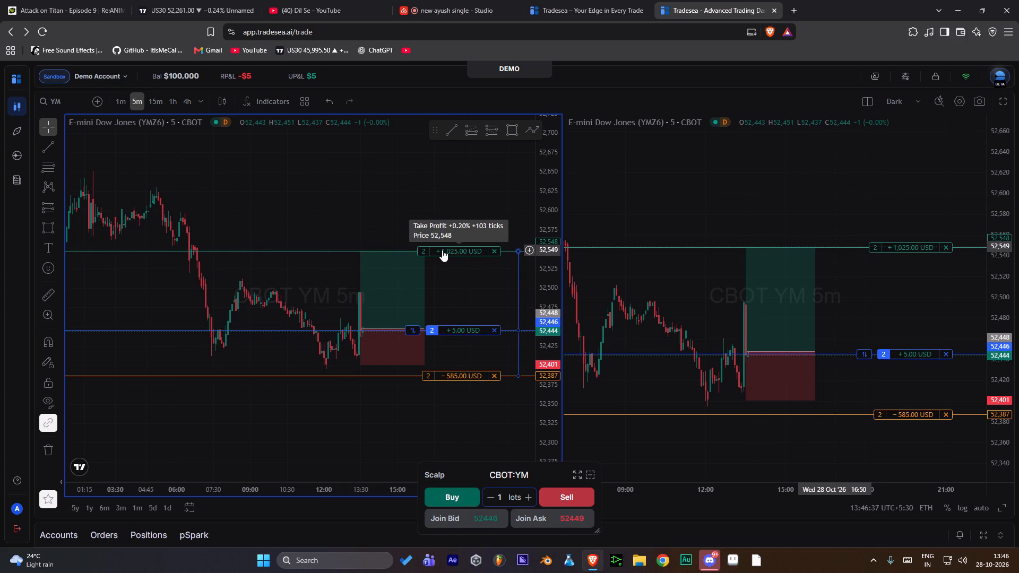
{"action": "left_click_drag", "start_coordinate": [443, 250], "coordinate": [458, 252]}
Adjust the long position drawing on the first chart, with its target at about 52,548 and its stop at about 52,418.
{"action": "left_click_drag", "start_coordinate": [359, 250], "coordinate": [349, 252]}
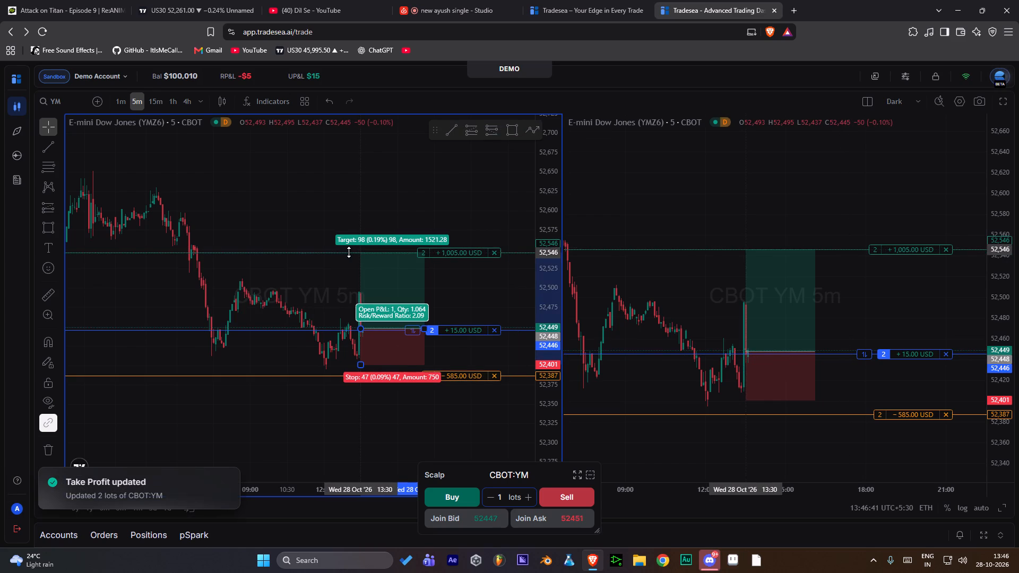
{"action": "left_click_drag", "start_coordinate": [349, 252], "coordinate": [342, 250]}
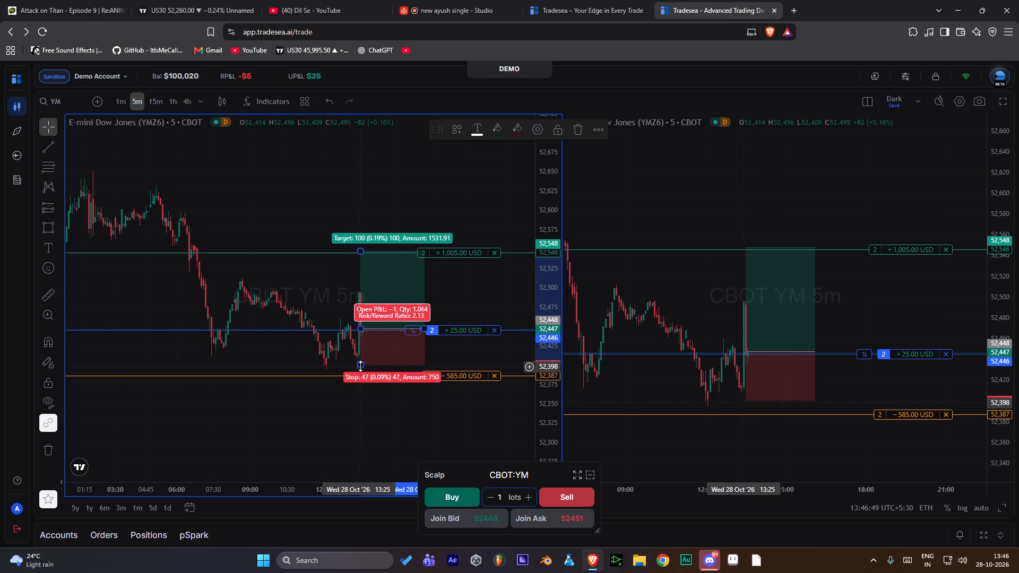
{"action": "left_click_drag", "start_coordinate": [362, 366], "coordinate": [358, 352]}
Move the YM position's stop loss up to about 52,414, near the stop of the long position drawing.
{"action": "left_click_drag", "start_coordinate": [453, 377], "coordinate": [461, 357]}
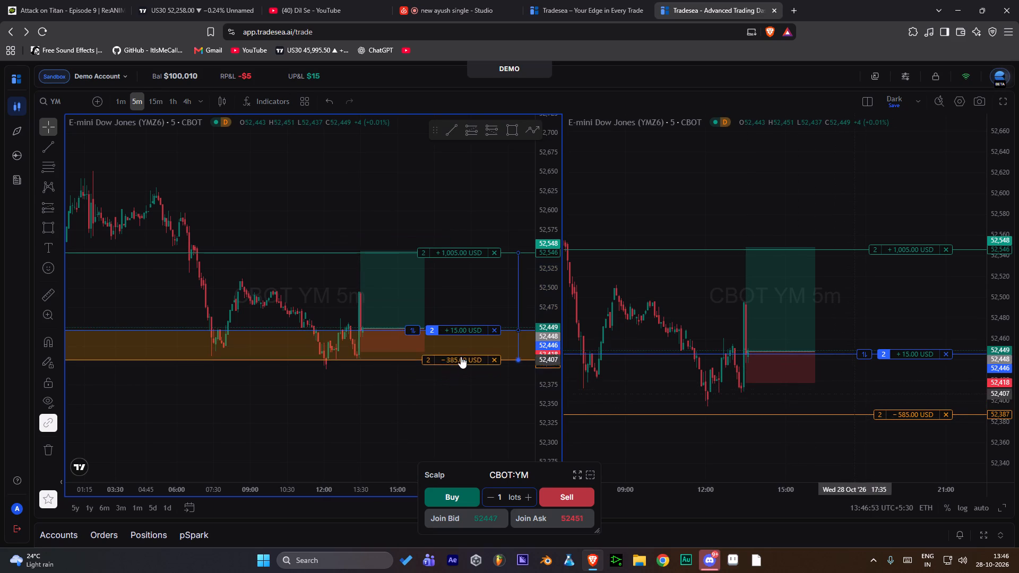
{"action": "left_click_drag", "start_coordinate": [461, 357], "coordinate": [480, 354]}
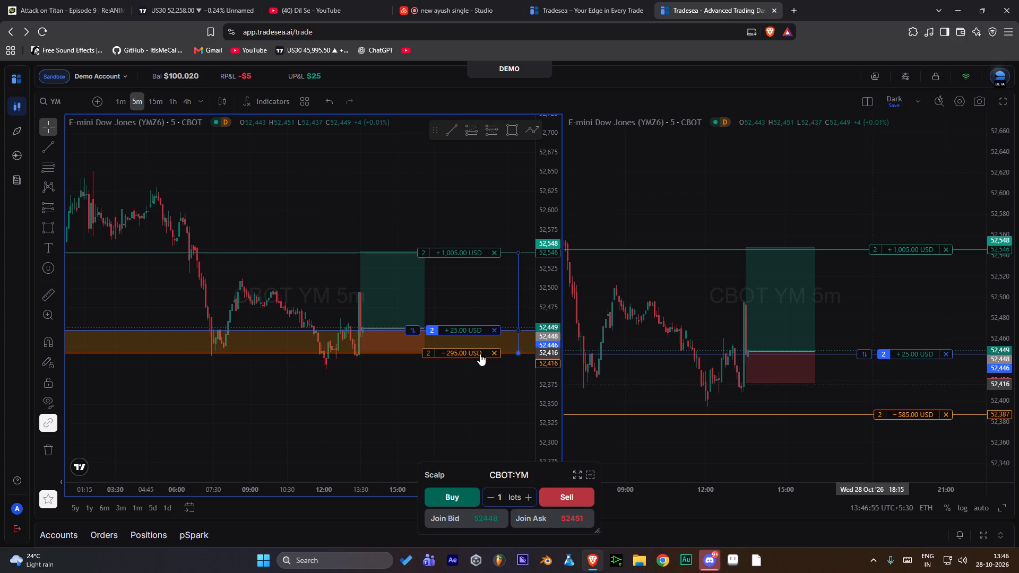
{"action": "left_click_drag", "start_coordinate": [480, 354], "coordinate": [480, 354]}
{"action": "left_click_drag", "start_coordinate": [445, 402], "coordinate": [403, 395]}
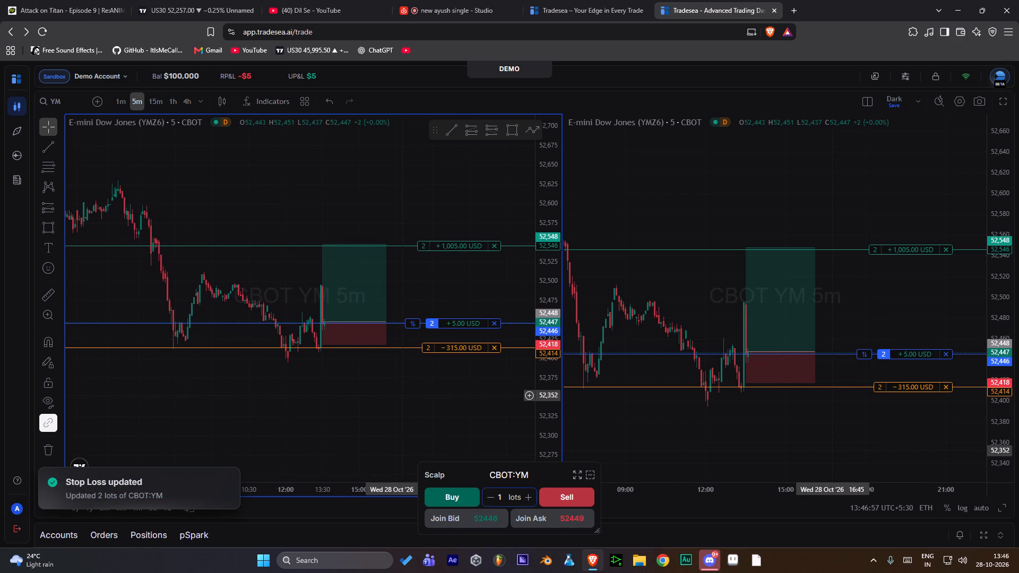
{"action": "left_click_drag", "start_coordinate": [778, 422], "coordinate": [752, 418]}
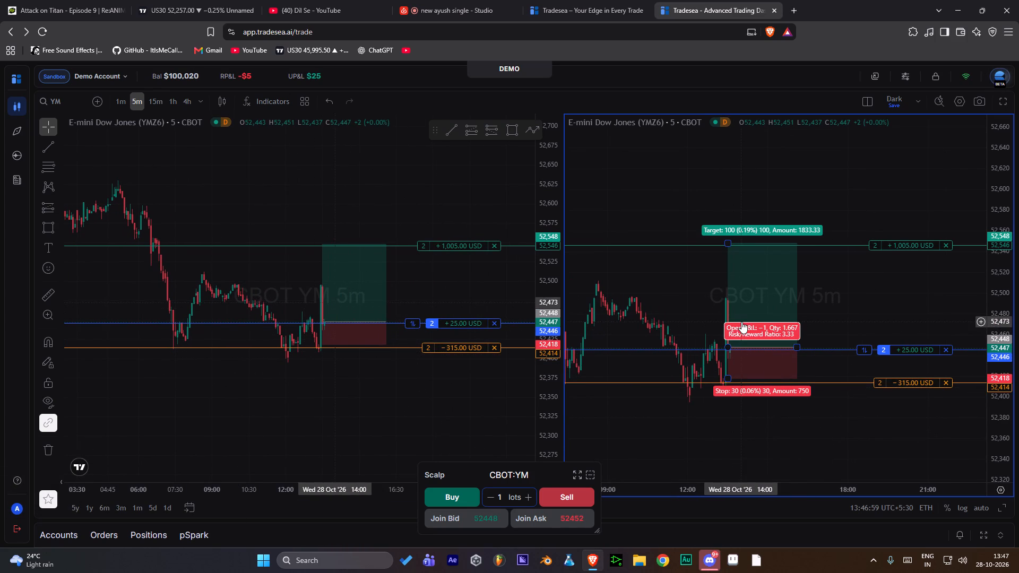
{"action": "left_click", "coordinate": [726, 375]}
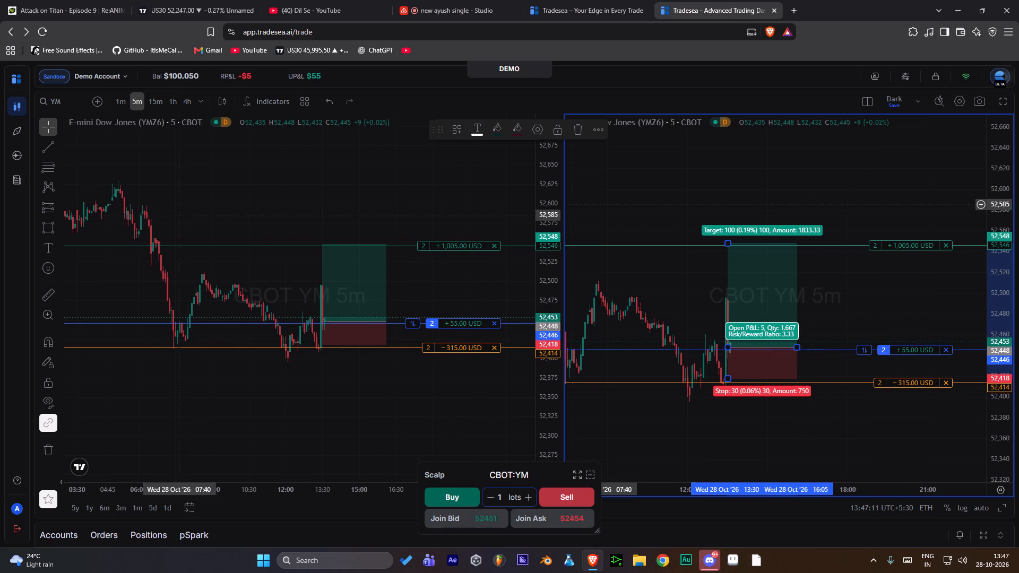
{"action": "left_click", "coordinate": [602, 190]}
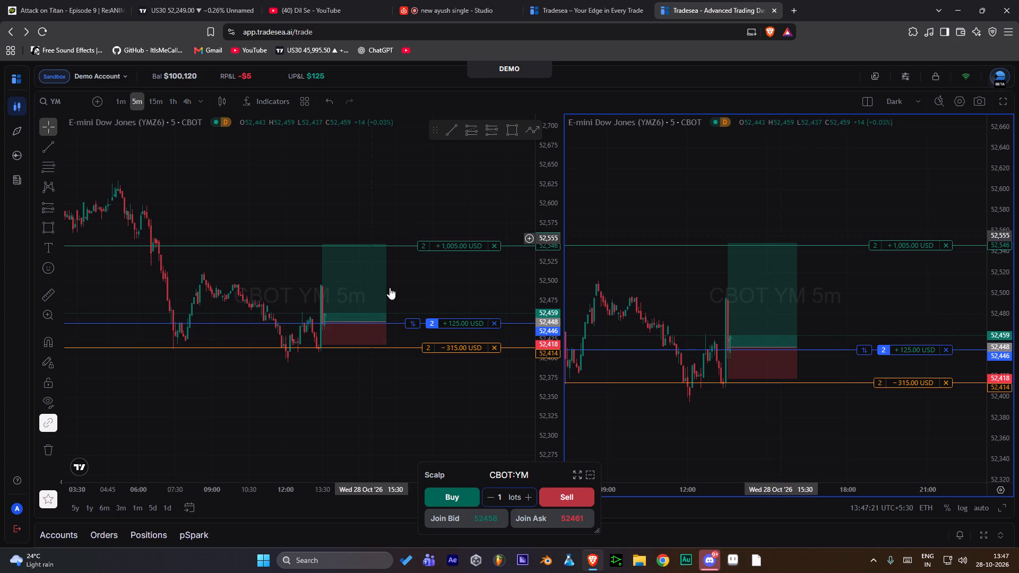
Close the 2-lot YM position from its entry line on the first chart.
{"action": "left_click", "coordinate": [496, 325]}
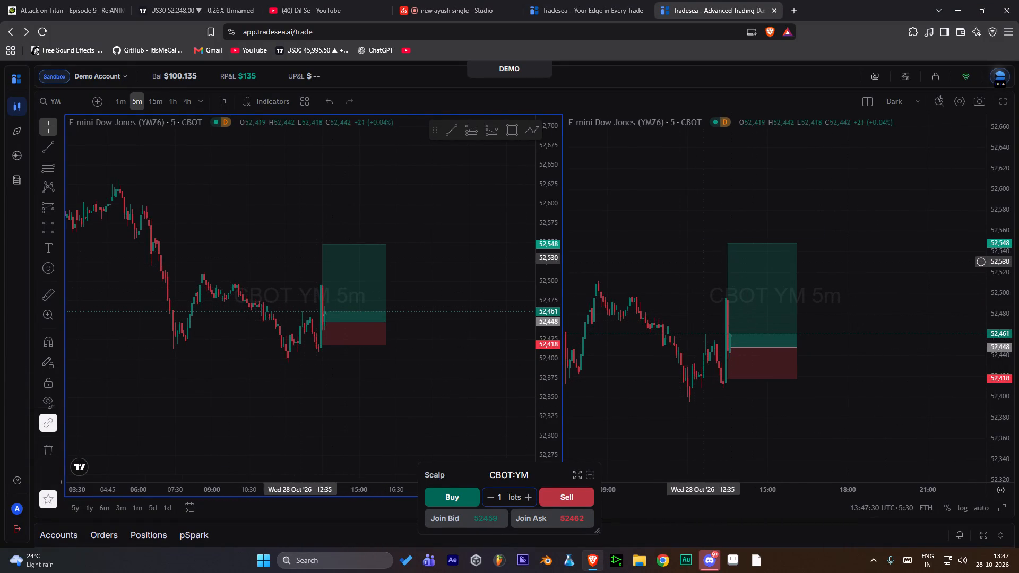
Buy 1 lot of CBOT:YM at market with the second chart active.
{"action": "left_click", "coordinate": [670, 250]}
{"action": "left_click", "coordinate": [457, 500]}
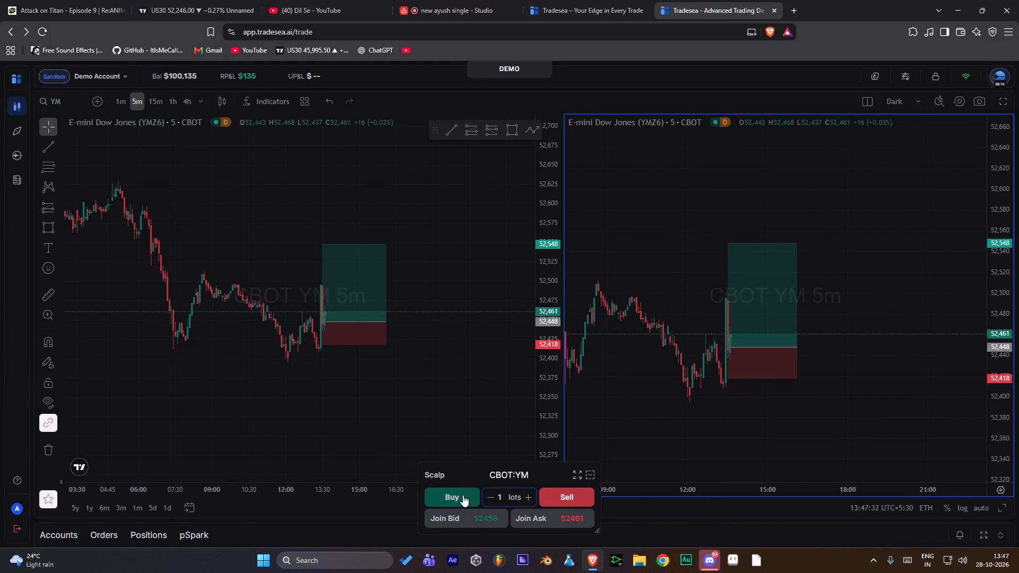
Move the long position drawing up to the new trade's entry at about 52,461 on the second chart.
{"action": "left_click_drag", "start_coordinate": [753, 295], "coordinate": [754, 282]}
{"action": "left_click", "coordinate": [858, 245]}
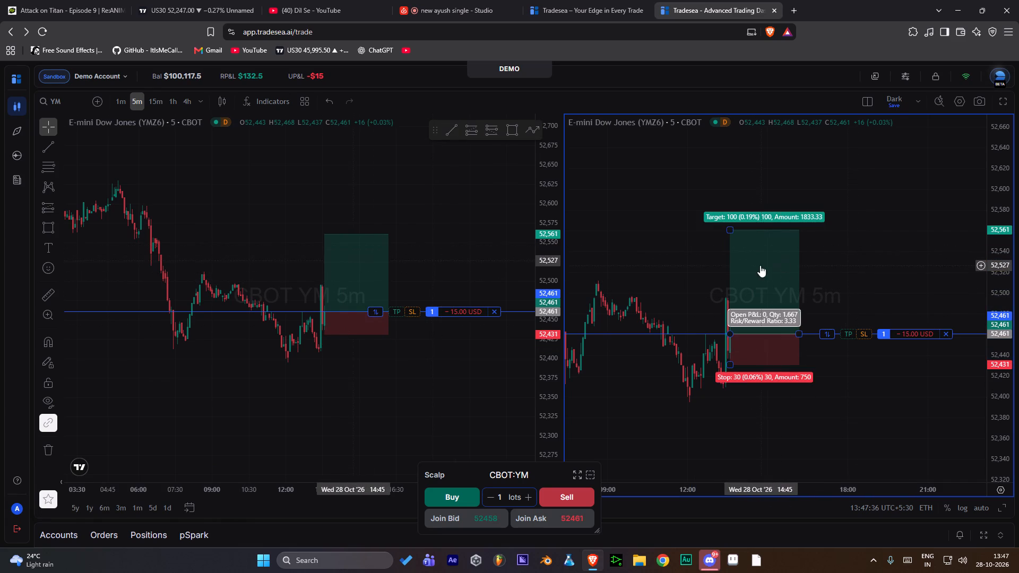
Set the YM position's take profit at 52,561 and stop loss at 52,431, matching the long position drawing's target and stop.
{"action": "left_click_drag", "start_coordinate": [849, 337], "coordinate": [836, 247]}
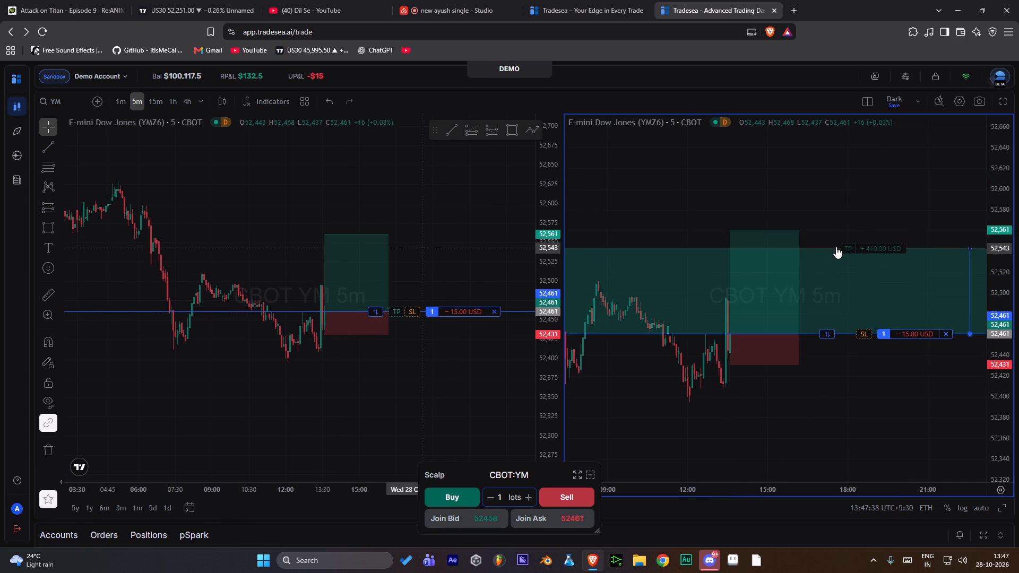
{"action": "left_click_drag", "start_coordinate": [836, 247], "coordinate": [830, 230]}
{"action": "left_click_drag", "start_coordinate": [861, 332], "coordinate": [865, 358]}
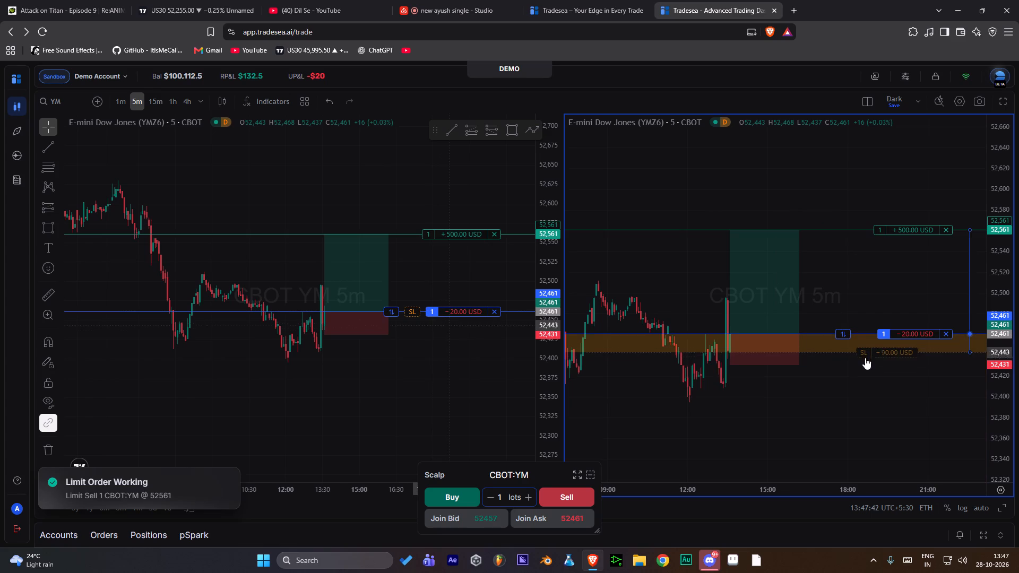
{"action": "left_click_drag", "start_coordinate": [865, 358], "coordinate": [859, 364]}
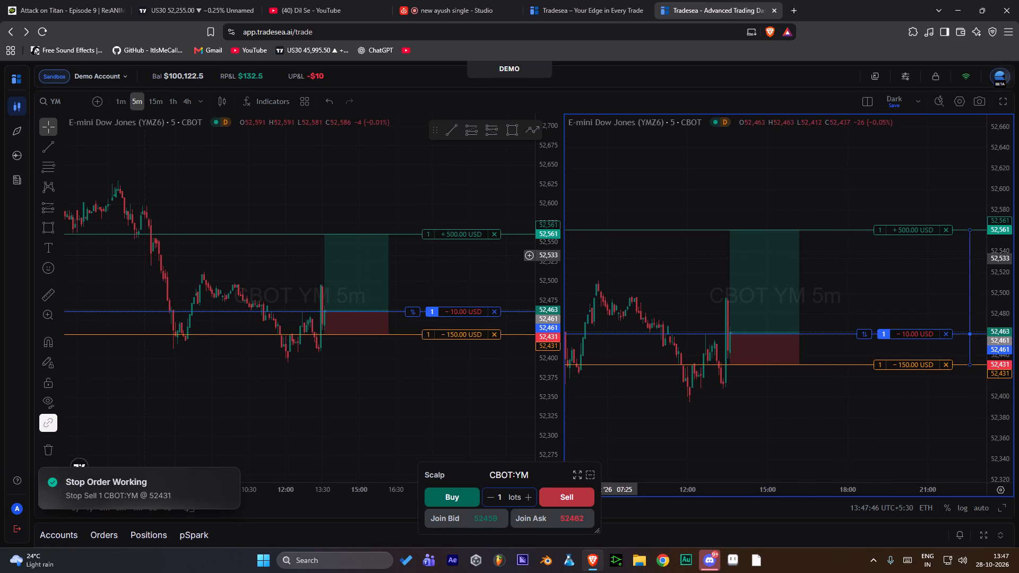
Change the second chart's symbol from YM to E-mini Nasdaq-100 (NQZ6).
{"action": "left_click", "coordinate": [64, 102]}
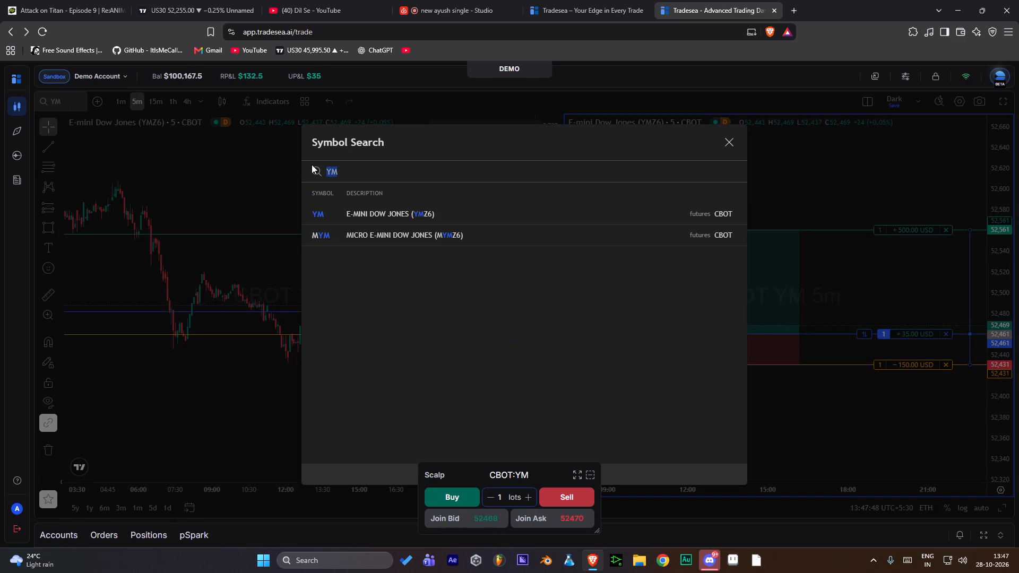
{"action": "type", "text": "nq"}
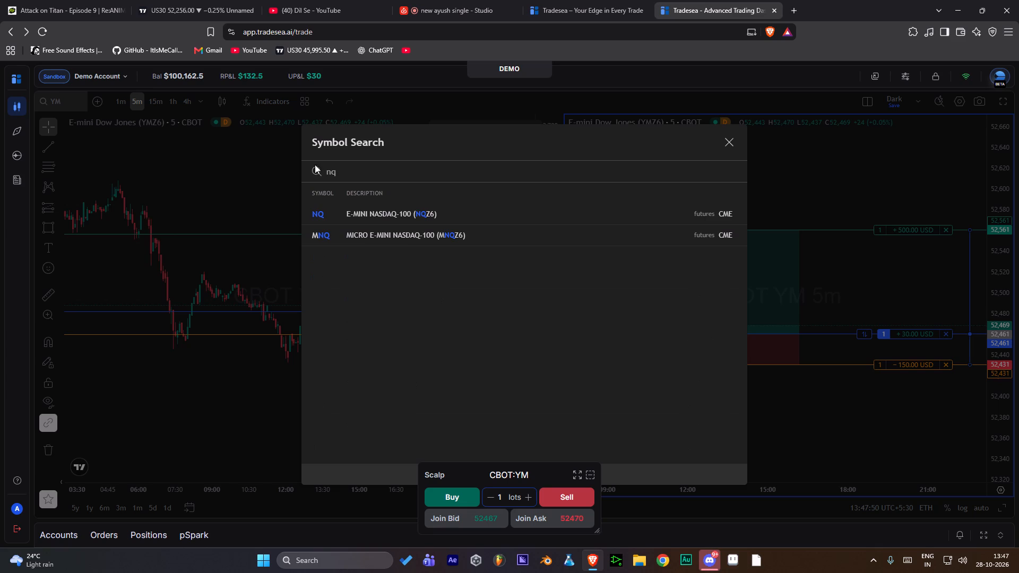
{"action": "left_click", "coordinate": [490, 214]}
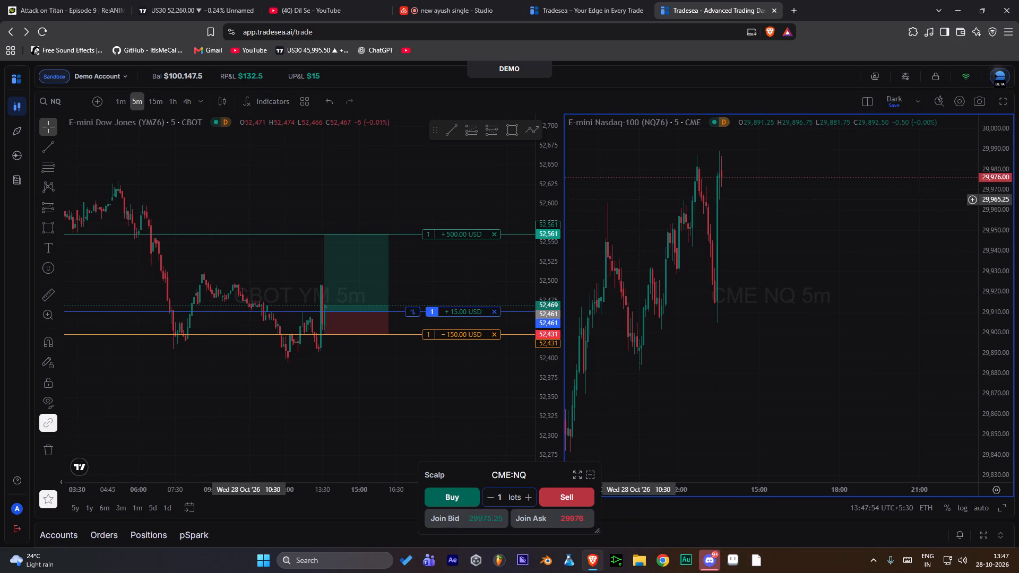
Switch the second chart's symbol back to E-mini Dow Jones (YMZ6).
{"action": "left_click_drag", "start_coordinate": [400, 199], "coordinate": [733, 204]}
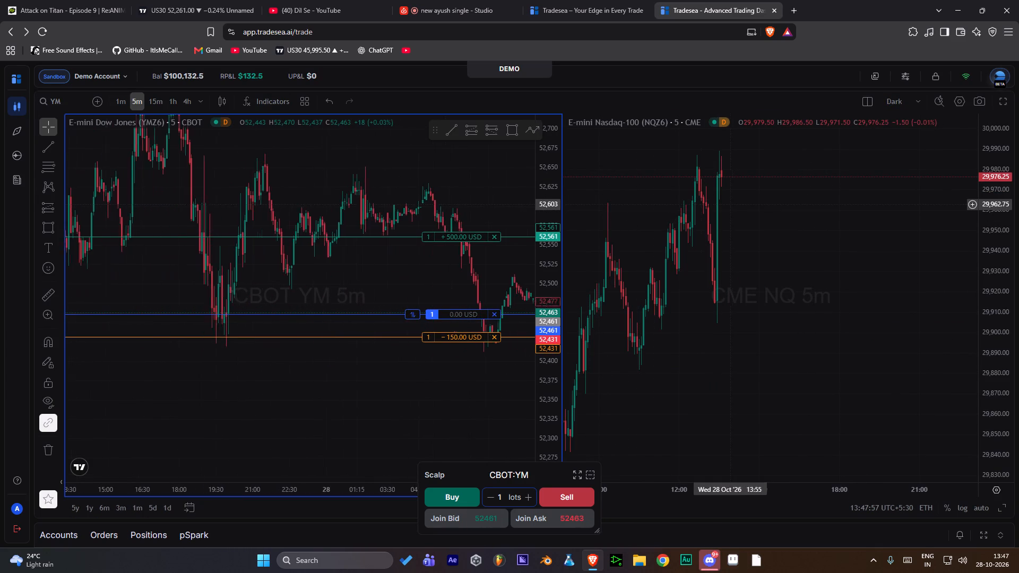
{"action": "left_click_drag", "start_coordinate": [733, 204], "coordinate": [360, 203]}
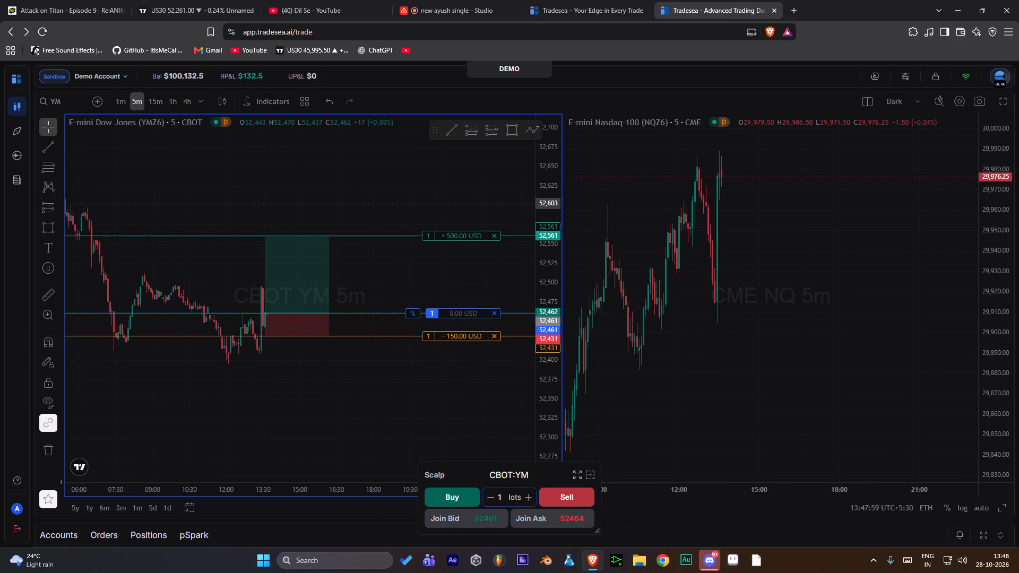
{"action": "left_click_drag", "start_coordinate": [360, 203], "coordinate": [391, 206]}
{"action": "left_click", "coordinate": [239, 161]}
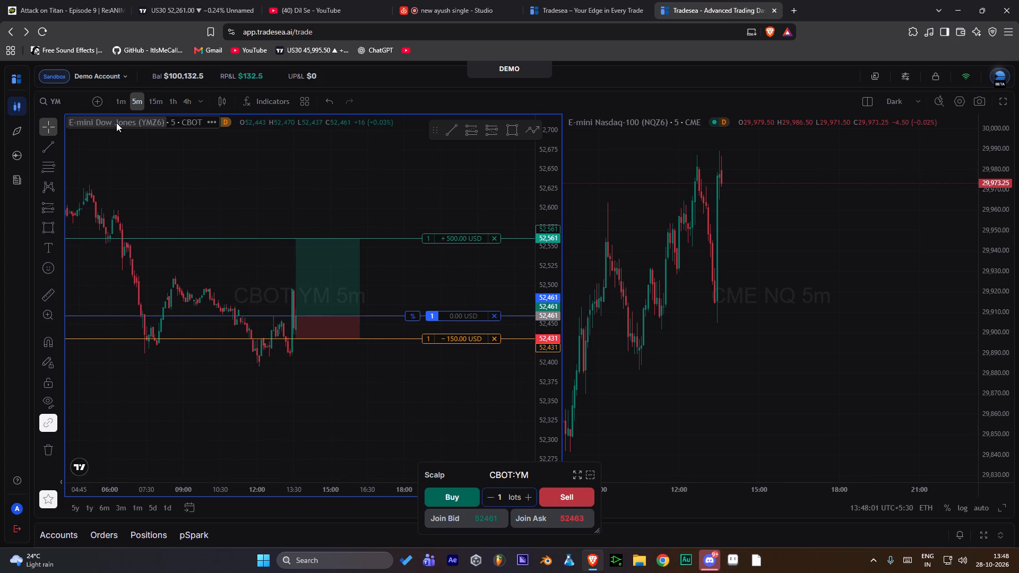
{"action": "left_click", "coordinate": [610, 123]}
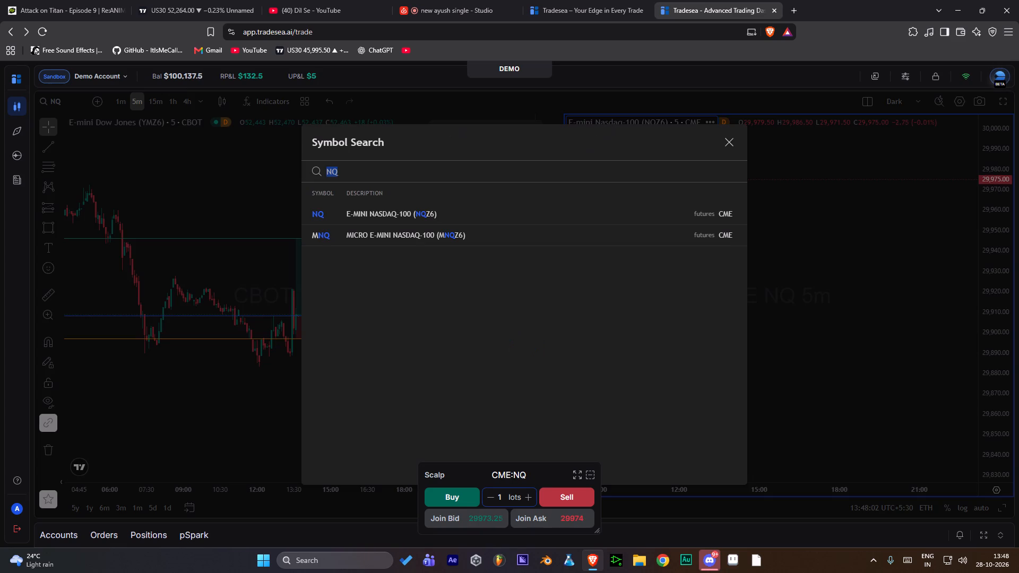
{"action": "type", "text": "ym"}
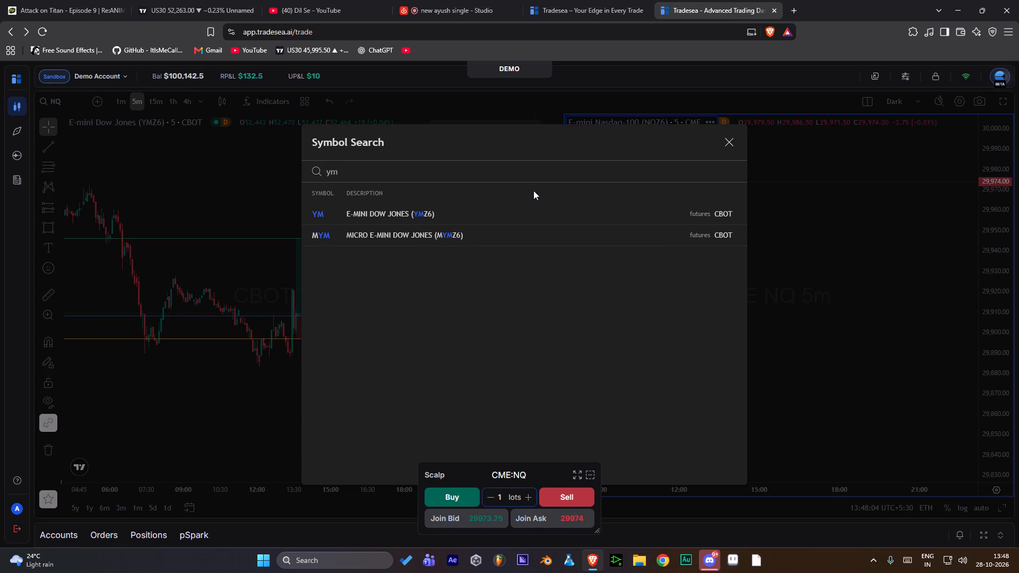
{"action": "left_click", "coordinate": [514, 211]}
Change the first chart's symbol to E-mini Nasdaq-100 (NQZ6).
{"action": "left_click", "coordinate": [118, 122]}
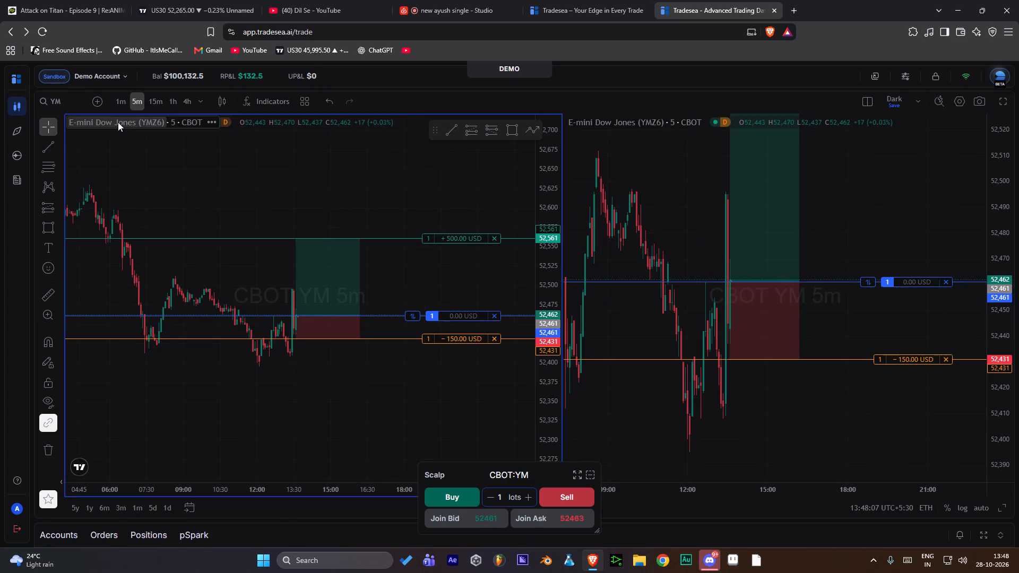
{"action": "type", "text": "nq"}
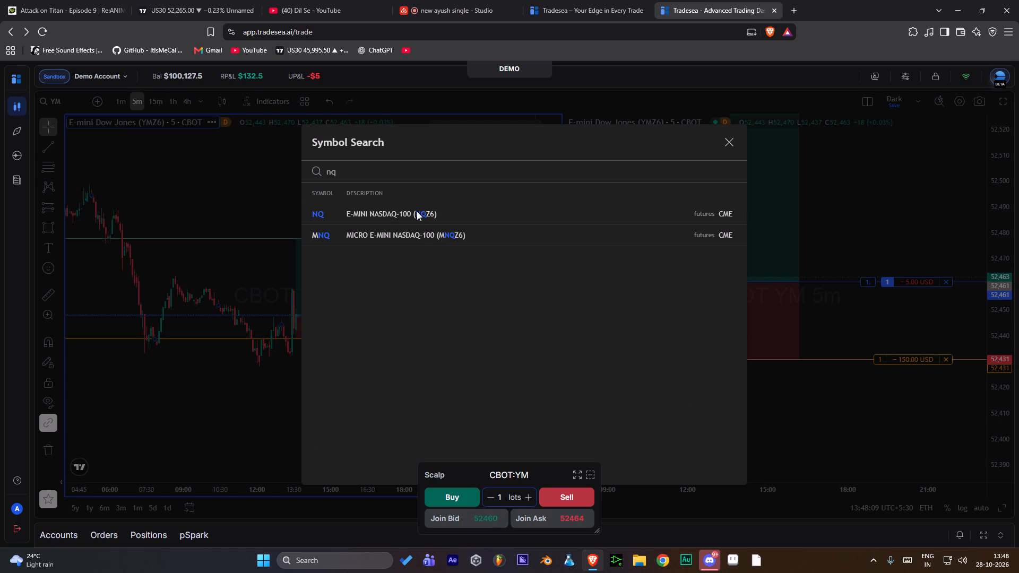
{"action": "left_click", "coordinate": [434, 215]}
Buy 1 lot of CME:NQ at market with the first chart active.
{"action": "left_click_drag", "start_coordinate": [540, 257], "coordinate": [532, 300]}
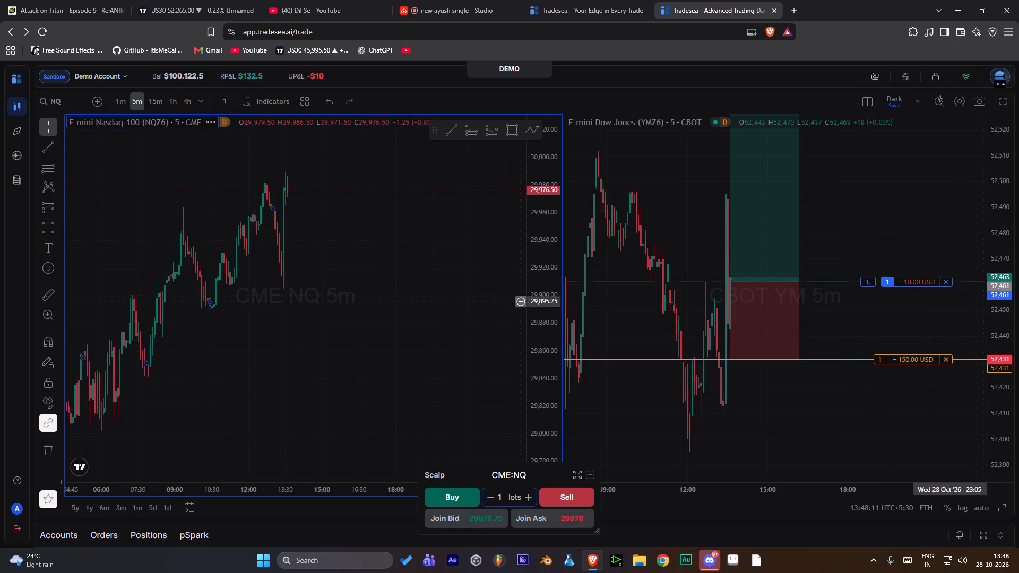
{"action": "left_click_drag", "start_coordinate": [426, 282], "coordinate": [488, 359]}
{"action": "left_click", "coordinate": [512, 134]}
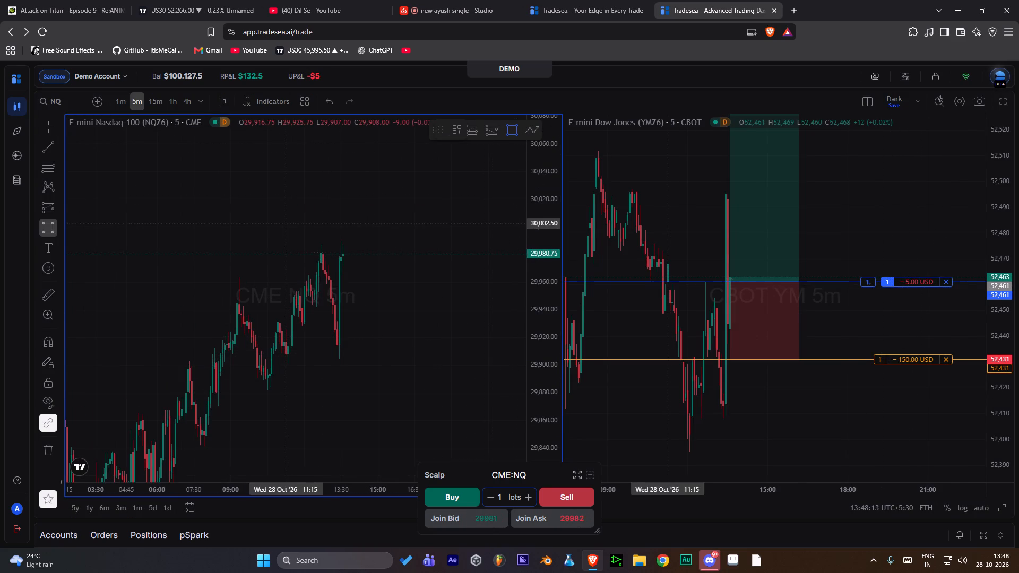
{"action": "right_click", "coordinate": [300, 228]}
{"action": "left_click", "coordinate": [442, 493]}
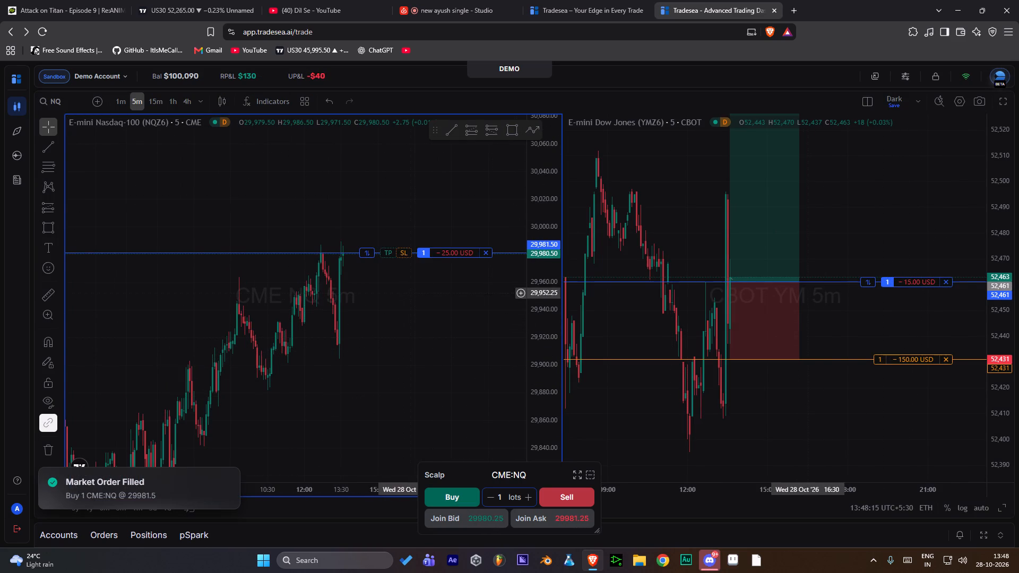
Add a take profit at 30,047.25 to the NQ position from its entry line.
{"action": "left_click_drag", "start_coordinate": [389, 250], "coordinate": [395, 193]}
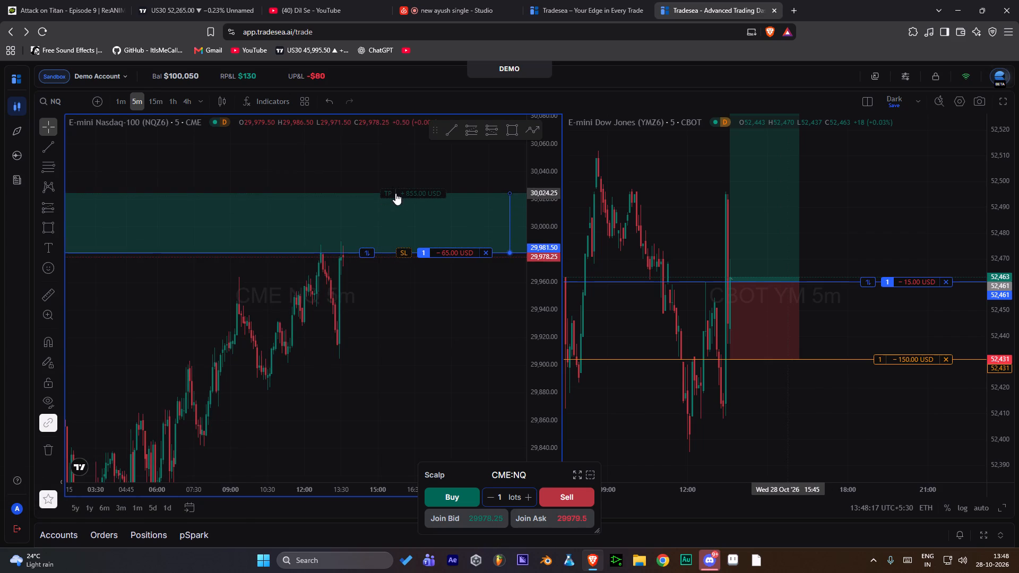
{"action": "left_click_drag", "start_coordinate": [395, 193], "coordinate": [344, 161]}
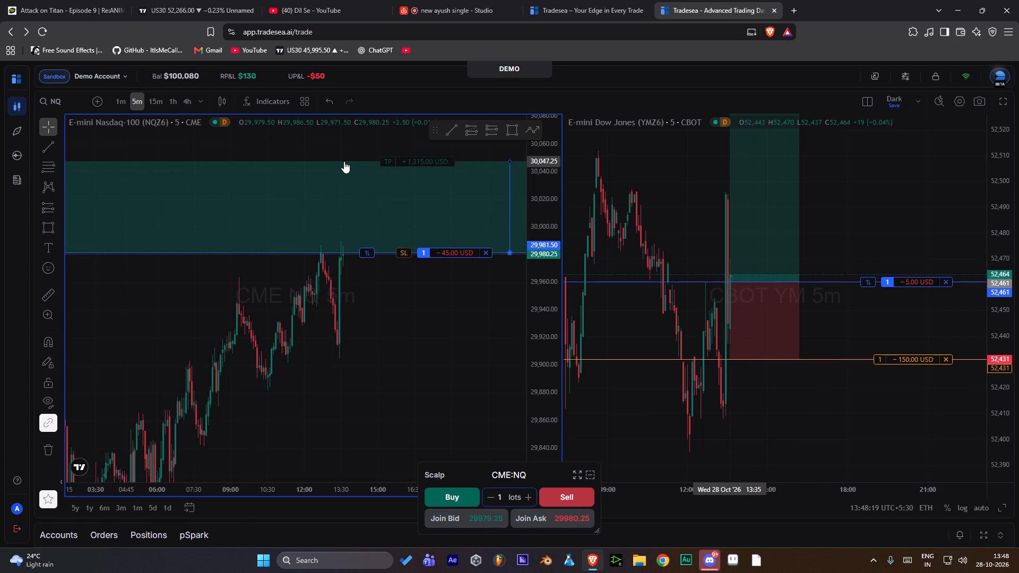
{"action": "left_click_drag", "start_coordinate": [344, 161], "coordinate": [343, 161]}
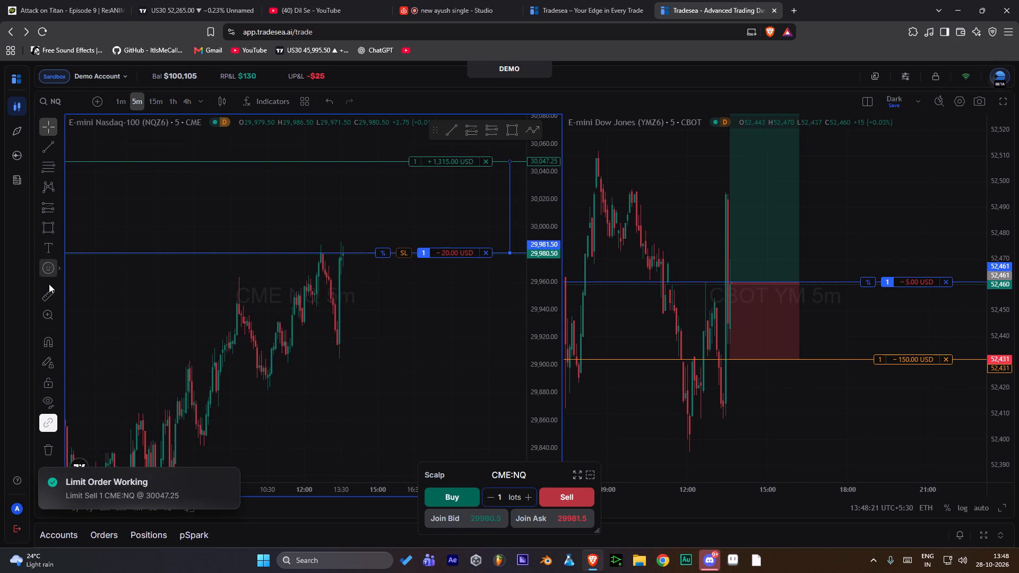
Draw a long position on the NQ chart with entry at about 29,980.50 and its target extended to about 30,080.75.
{"action": "left_click", "coordinate": [39, 212]}
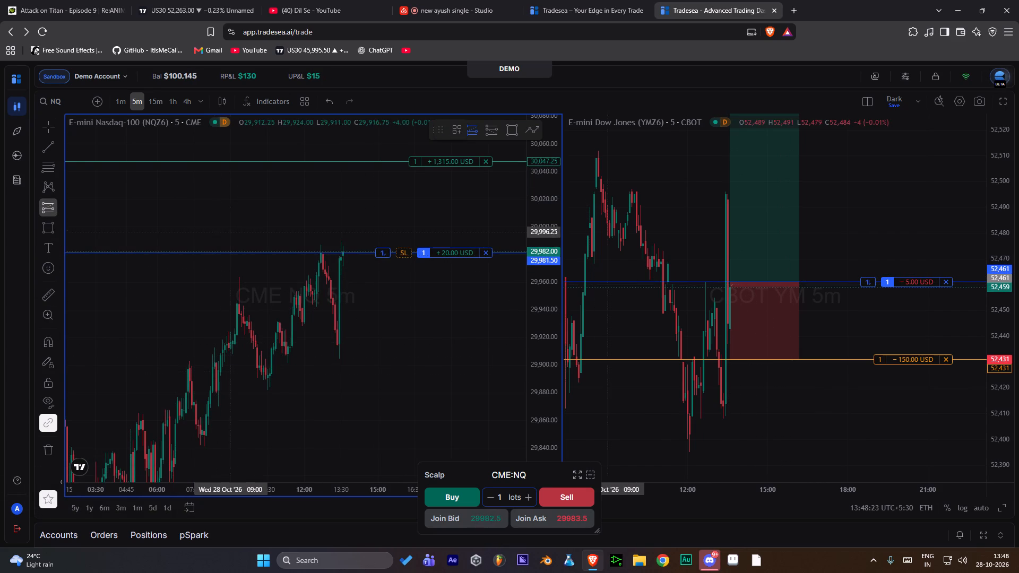
{"action": "left_click", "coordinate": [362, 254]}
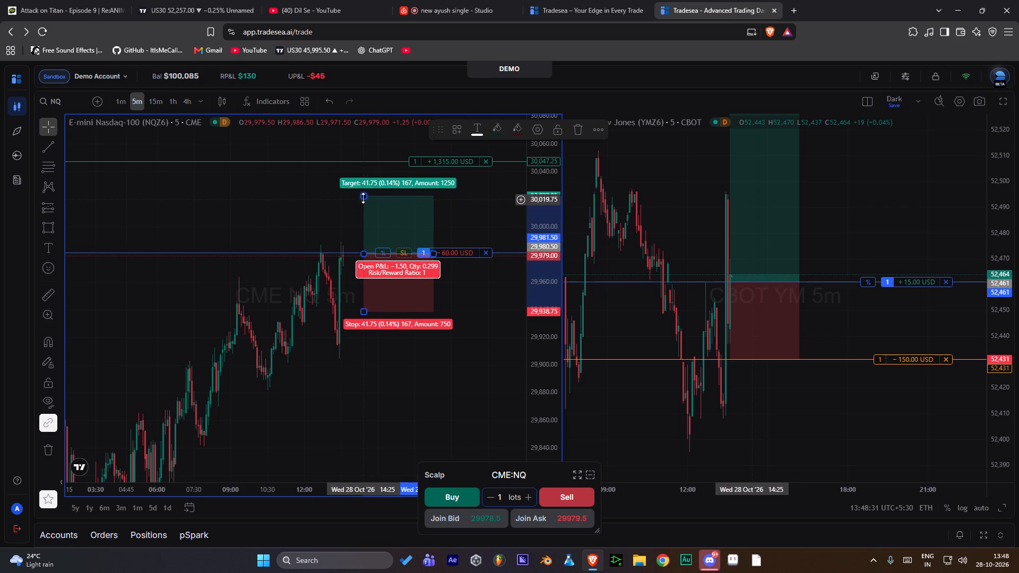
{"action": "left_click_drag", "start_coordinate": [363, 198], "coordinate": [353, 158]}
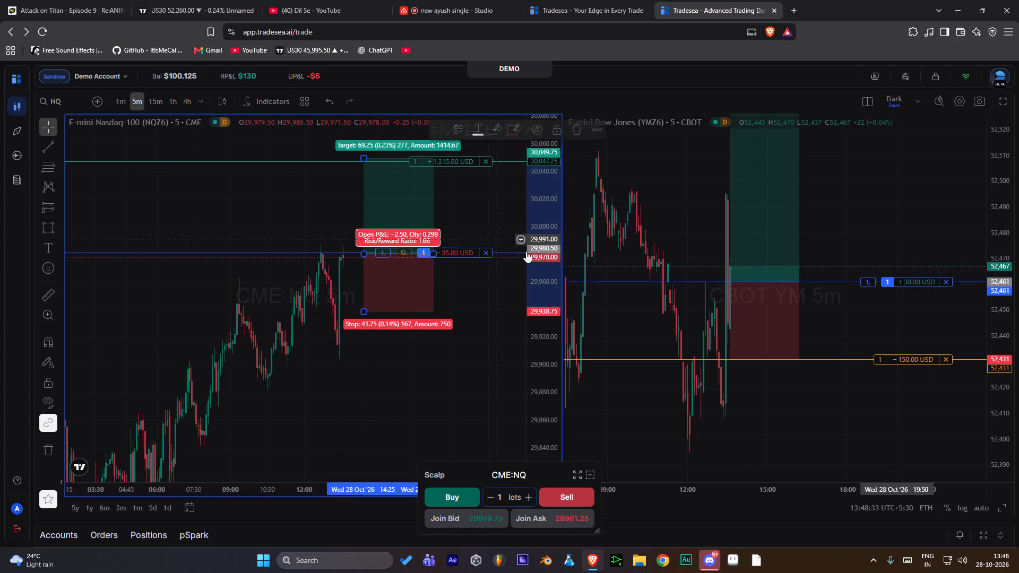
{"action": "left_click_drag", "start_coordinate": [548, 262], "coordinate": [539, 324]}
{"action": "left_click_drag", "start_coordinate": [364, 183], "coordinate": [360, 176]}
{"action": "left_click_drag", "start_coordinate": [363, 163], "coordinate": [344, 254]}
{"action": "left_click_drag", "start_coordinate": [346, 268], "coordinate": [342, 231]}
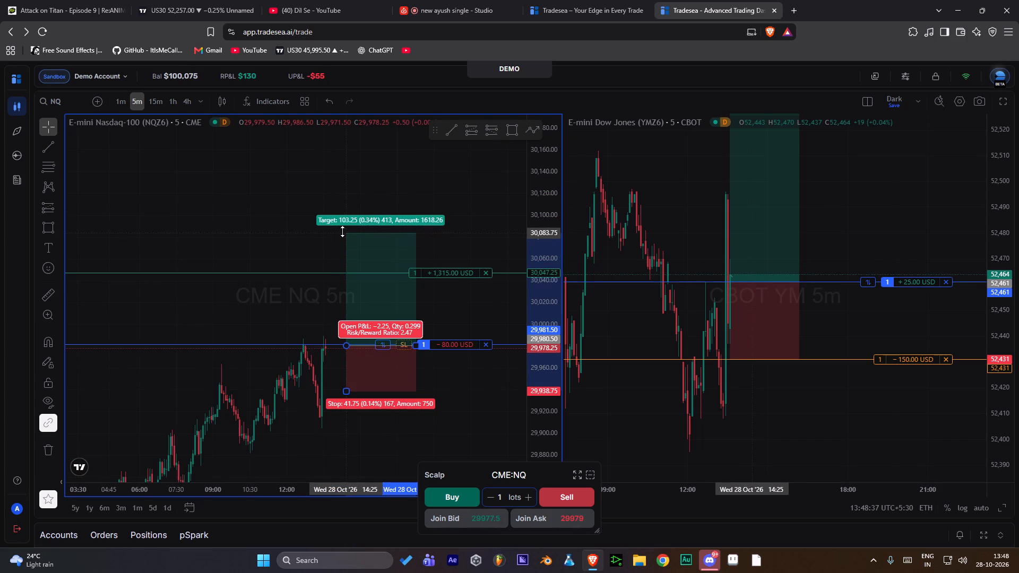
{"action": "left_click_drag", "start_coordinate": [342, 231], "coordinate": [313, 236]}
Move the NQ position's take profit up to 30,080.75, matching the long position drawing's target.
{"action": "left_click_drag", "start_coordinate": [445, 271], "coordinate": [453, 236]}
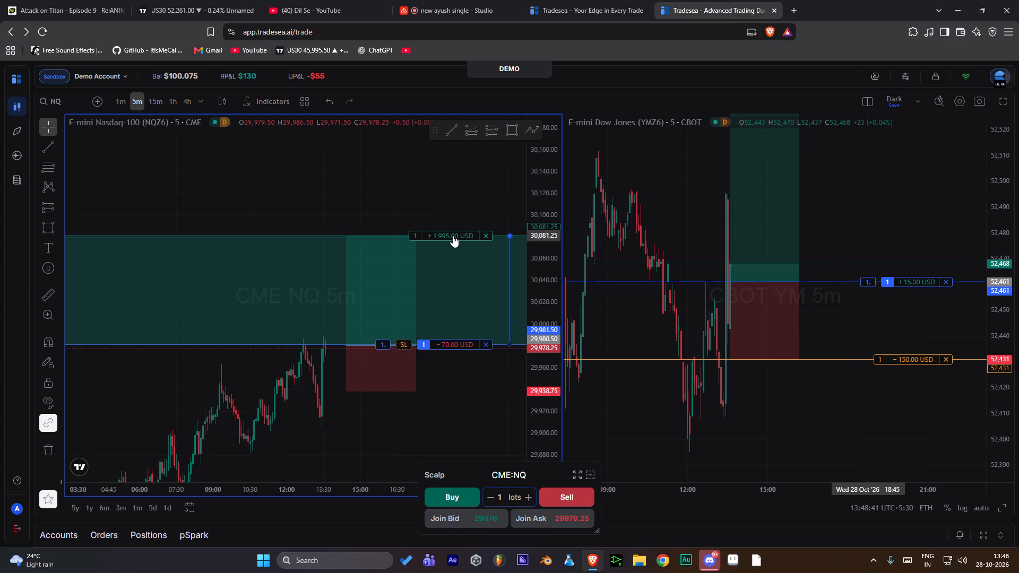
{"action": "left_click_drag", "start_coordinate": [453, 236], "coordinate": [457, 236]}
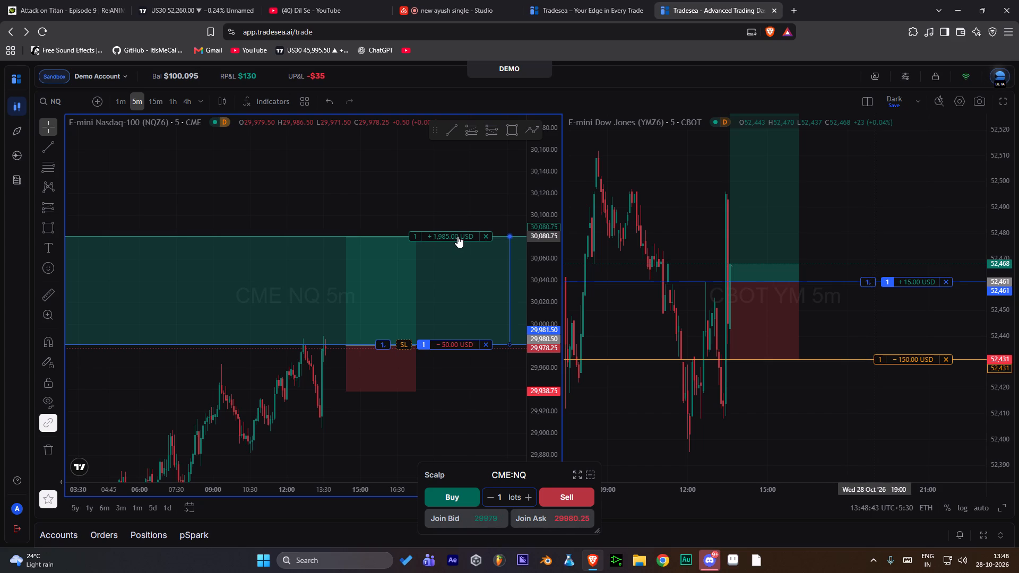
{"action": "left_click_drag", "start_coordinate": [457, 236], "coordinate": [452, 236]}
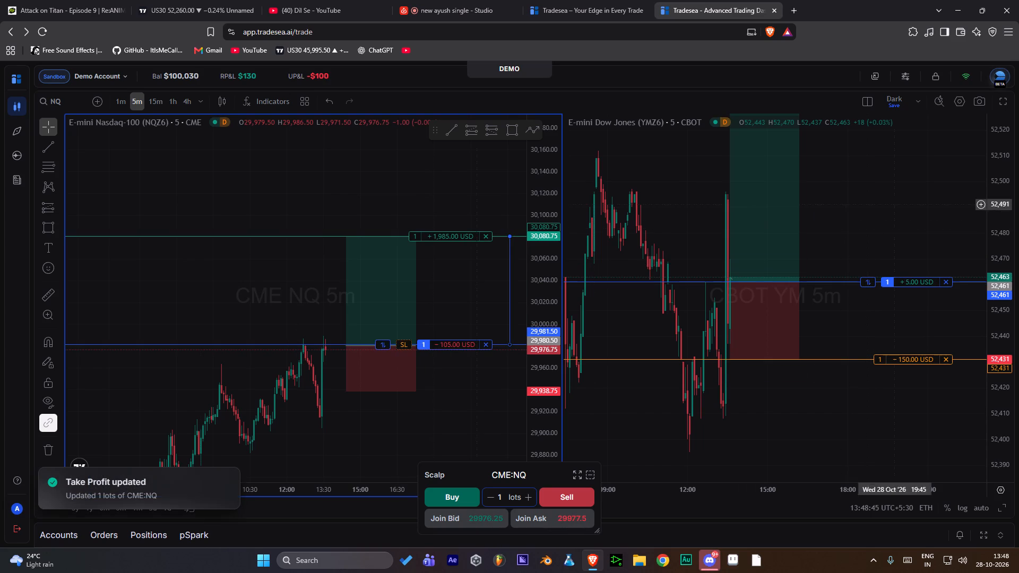
Review the YM chart's trade levels, then the lists of open orders and open positions for NQ and YM.
{"action": "left_click_drag", "start_coordinate": [997, 230], "coordinate": [992, 316]}
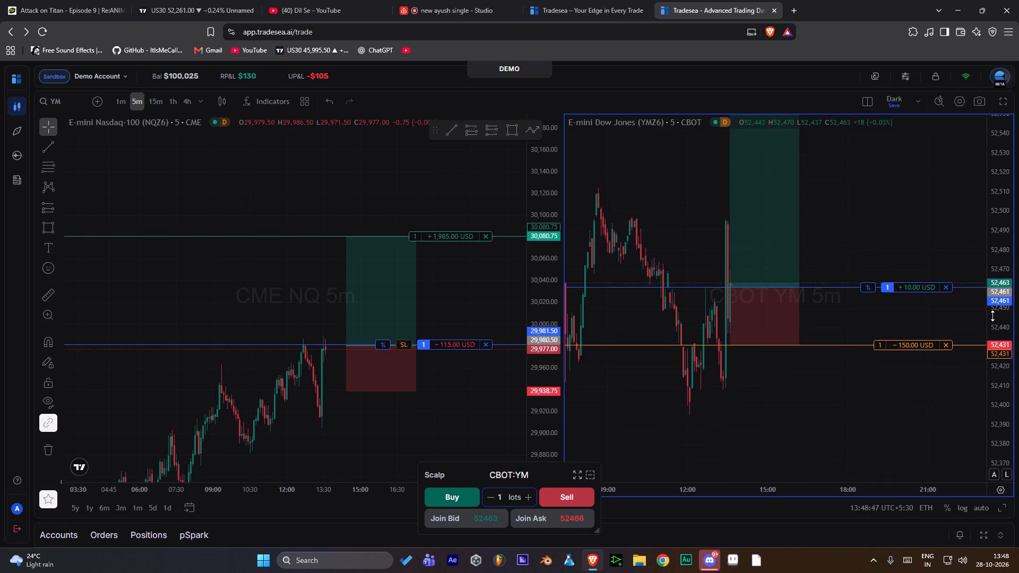
{"action": "left_click_drag", "start_coordinate": [992, 316], "coordinate": [993, 370]}
{"action": "left_click_drag", "start_coordinate": [866, 210], "coordinate": [855, 255]}
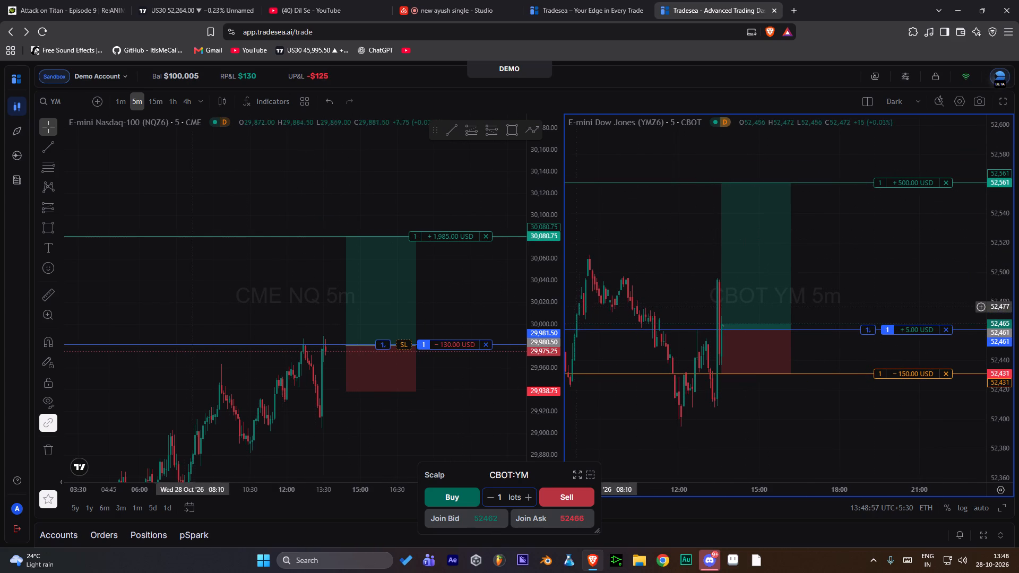
{"action": "left_click", "coordinate": [109, 534]}
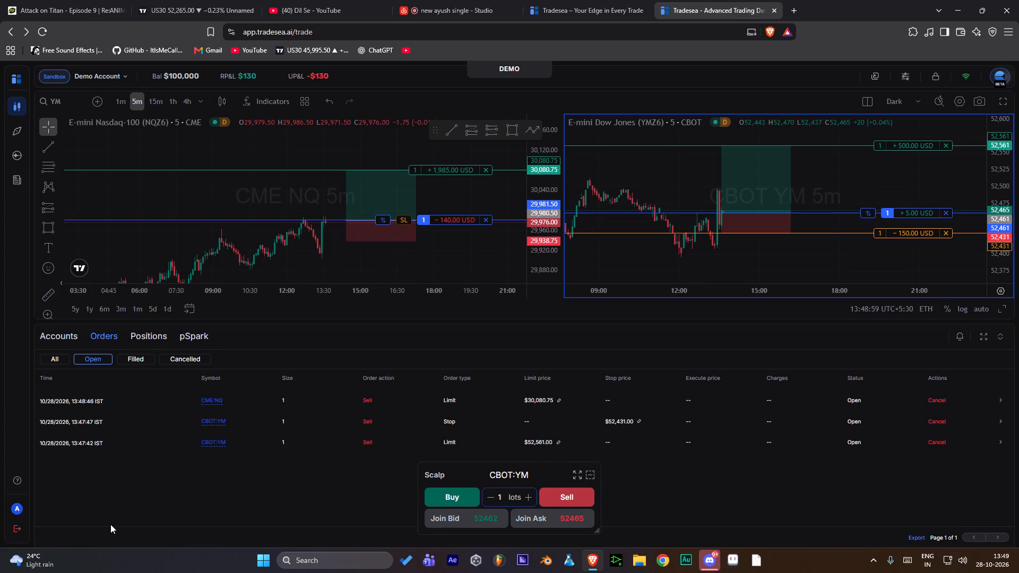
{"action": "left_click", "coordinate": [171, 492]}
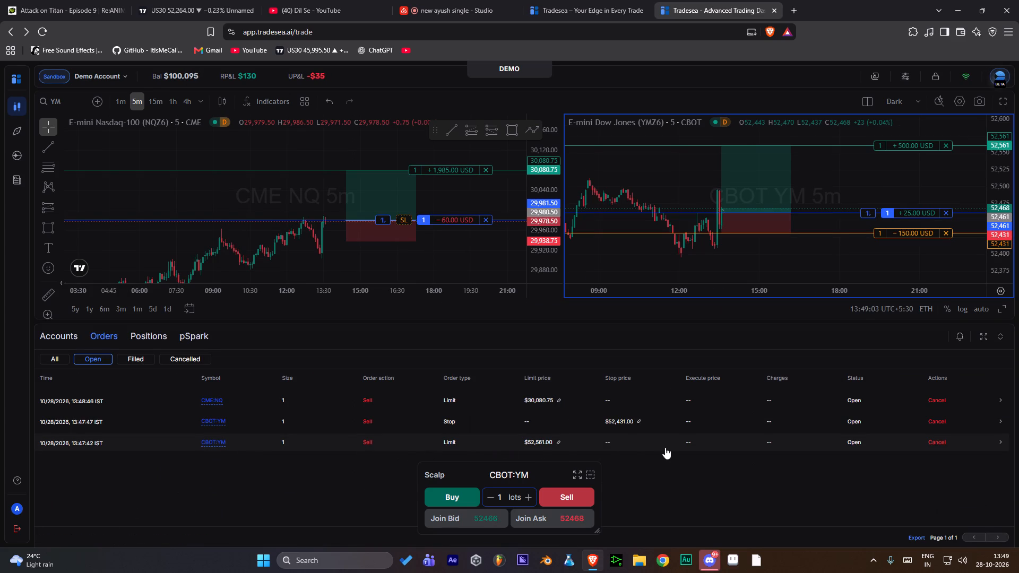
{"action": "left_click", "coordinate": [142, 336]}
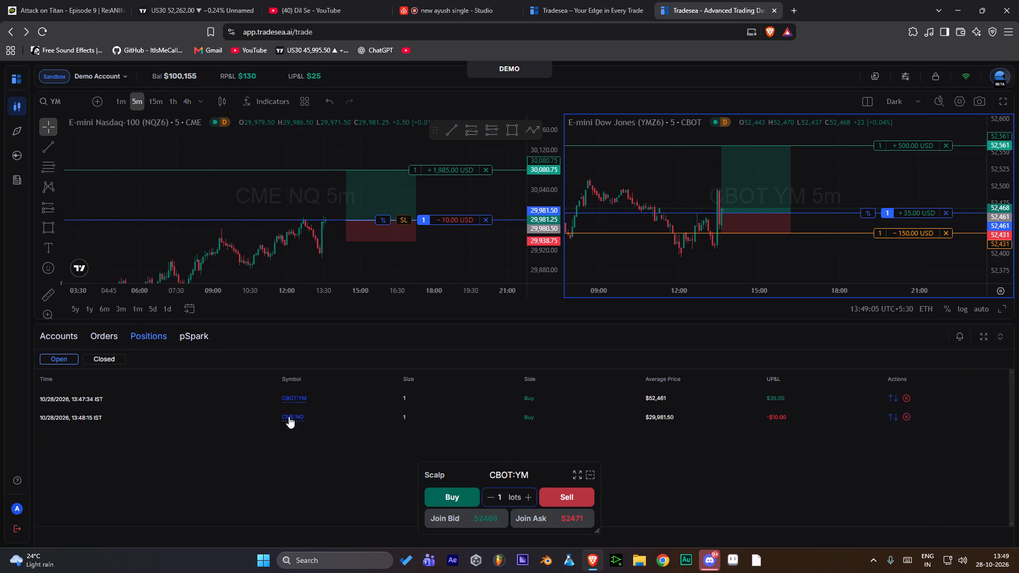
{"action": "left_click", "coordinate": [336, 462]}
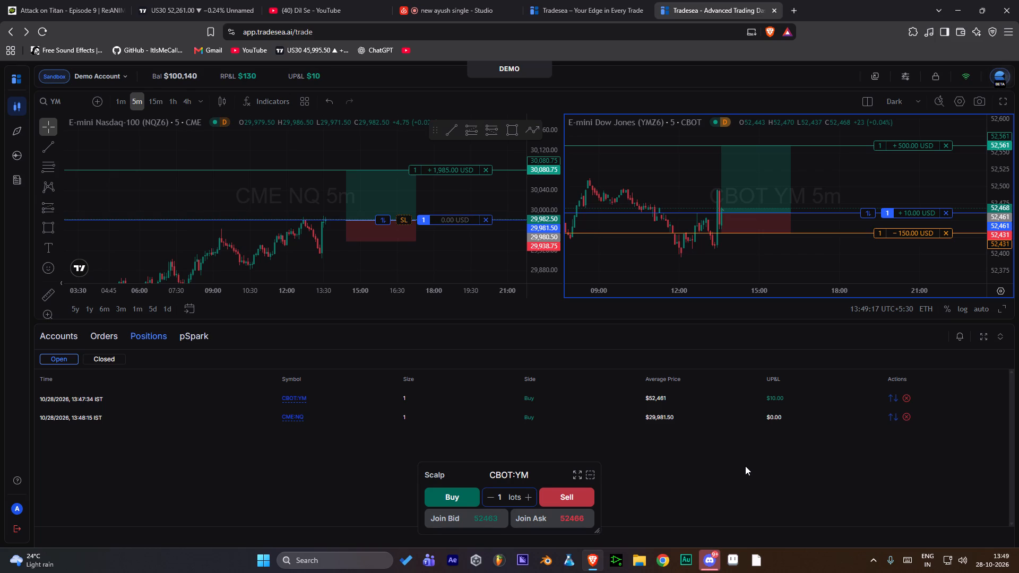
{"action": "left_click_drag", "start_coordinate": [745, 466], "coordinate": [741, 478]}
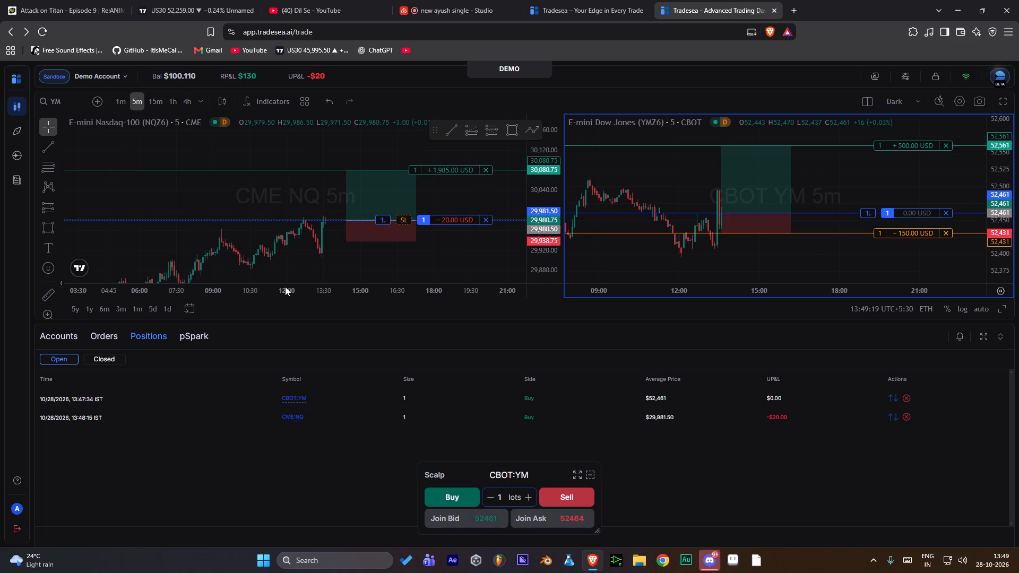
{"action": "left_click", "coordinate": [256, 190]}
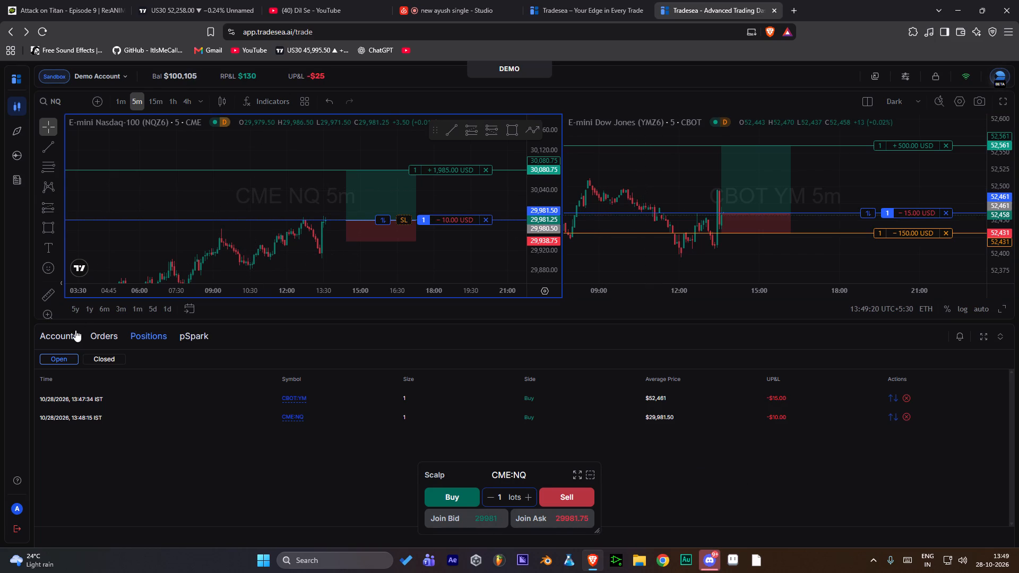
{"action": "left_click", "coordinate": [128, 338]}
{"action": "left_click", "coordinate": [140, 338]}
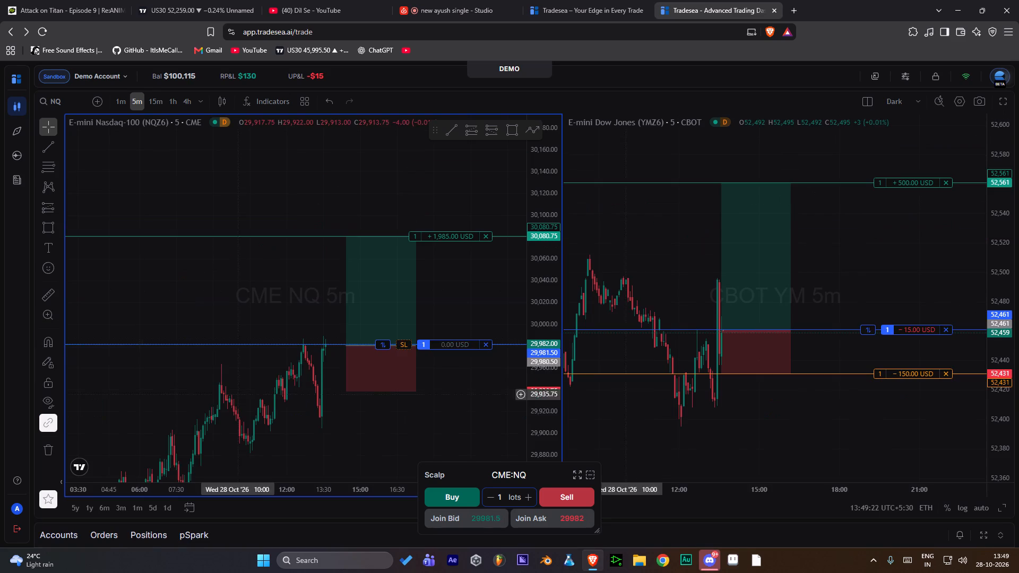
Add a stop loss at 29,938.25 to the NQ position, near the long position drawing's stop.
{"action": "left_click_drag", "start_coordinate": [454, 312], "coordinate": [476, 302]}
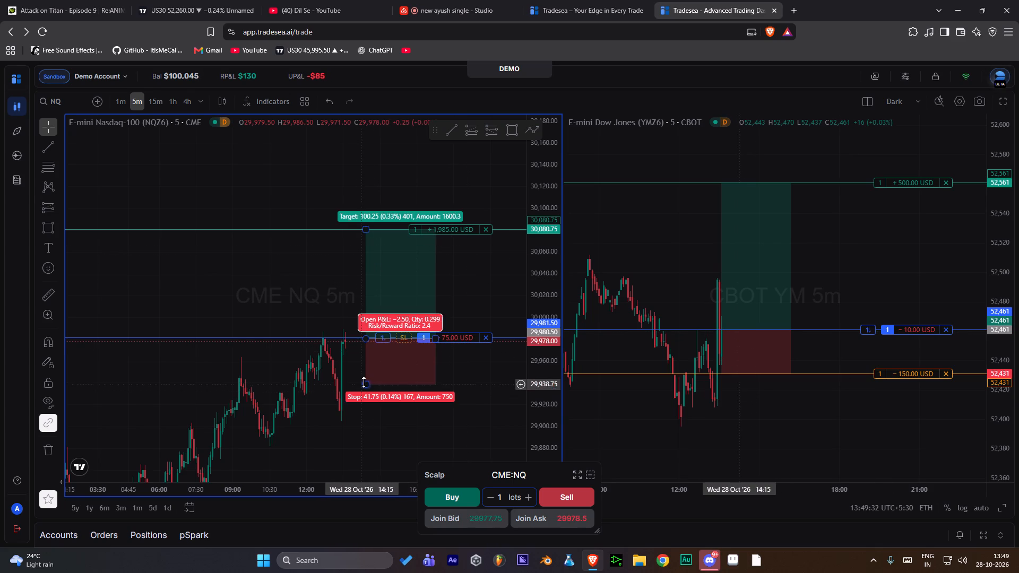
{"action": "left_click", "coordinate": [452, 337]}
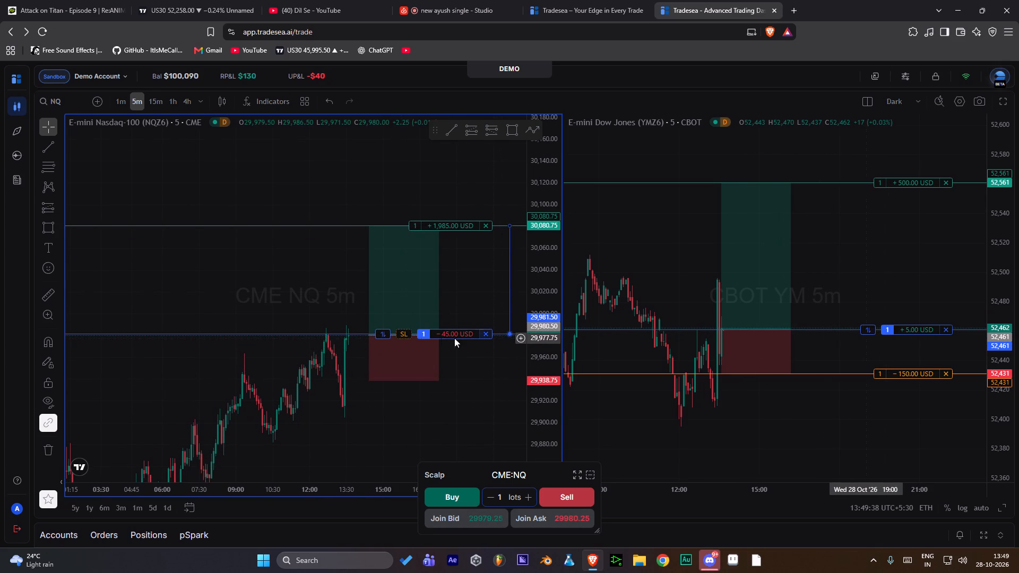
{"action": "left_click_drag", "start_coordinate": [398, 333], "coordinate": [404, 366]}
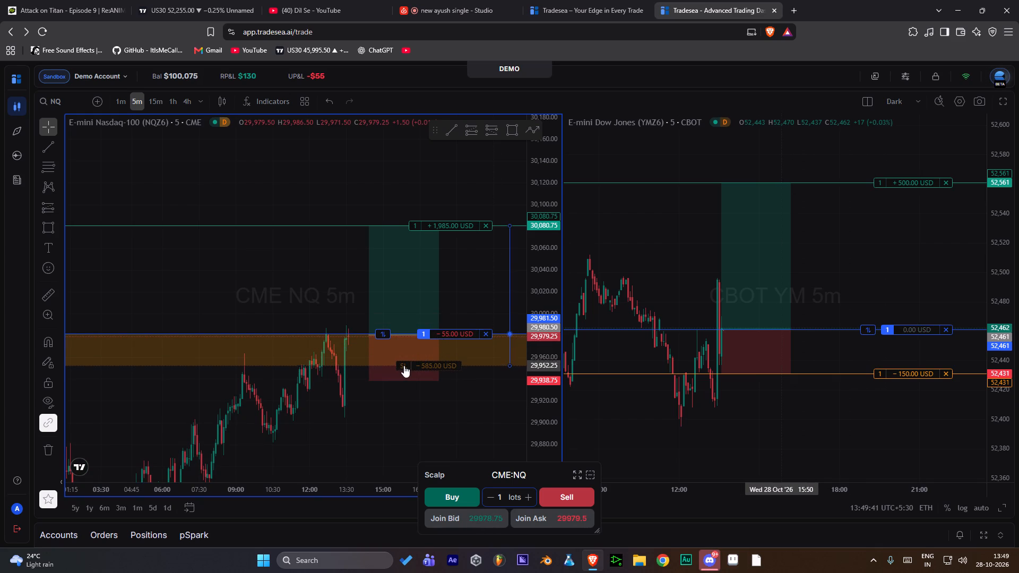
{"action": "left_click_drag", "start_coordinate": [404, 366], "coordinate": [395, 381]}
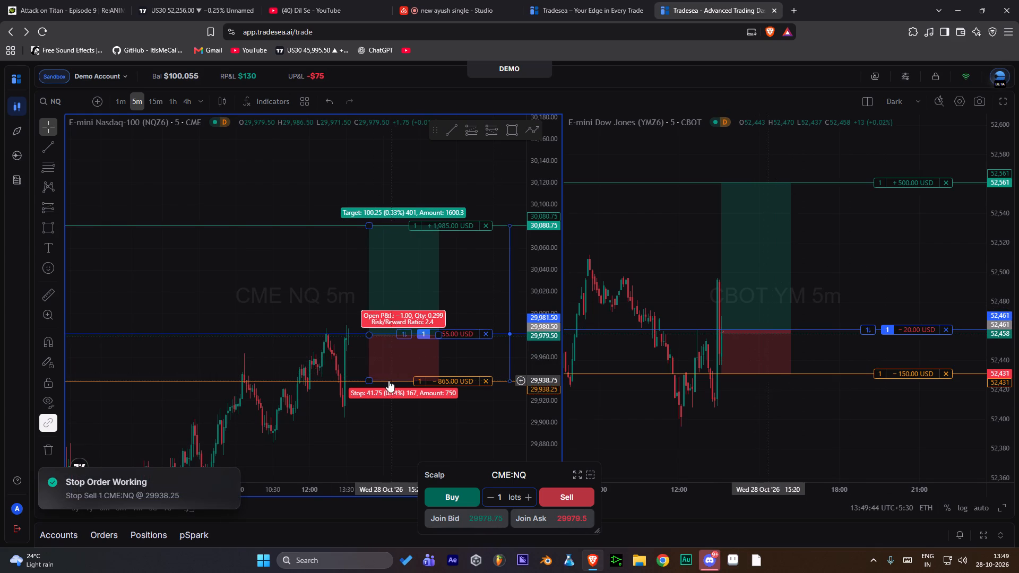
Raise the NQ long position drawing's stop to 29,950.00 and move the stop loss order up to 29,949.00.
{"action": "left_click_drag", "start_coordinate": [367, 380], "coordinate": [360, 368]}
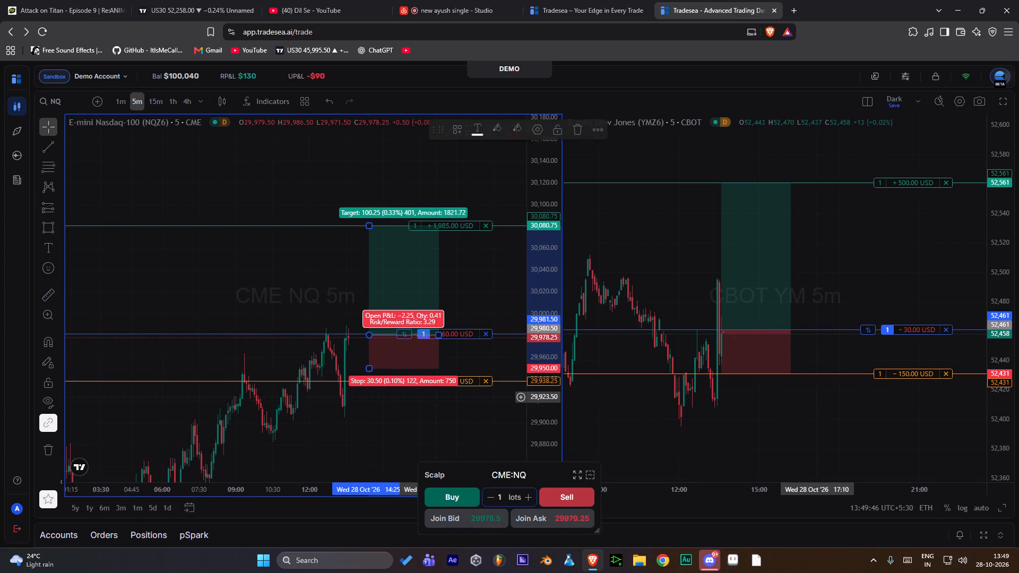
{"action": "left_click_drag", "start_coordinate": [456, 382], "coordinate": [457, 369]}
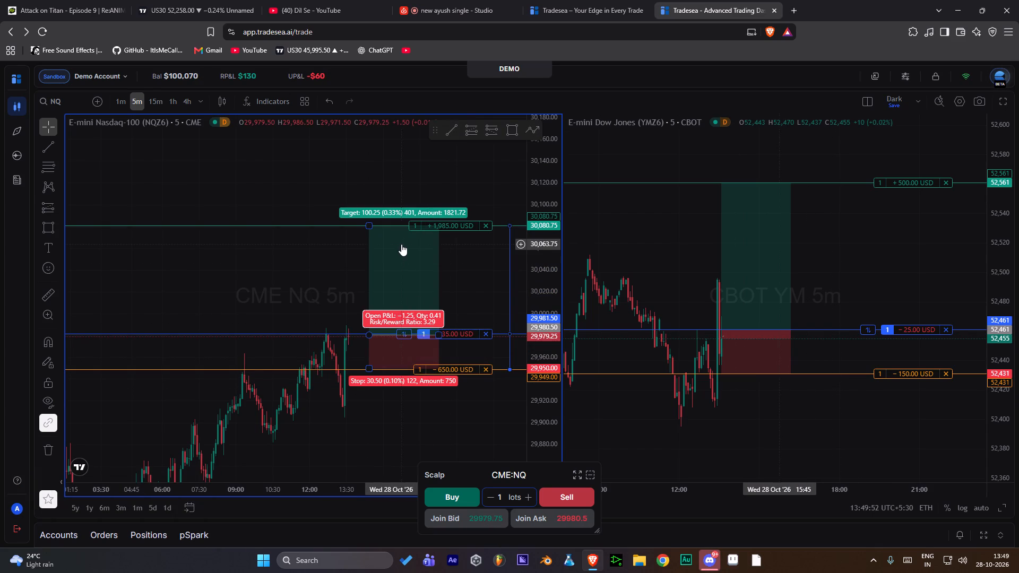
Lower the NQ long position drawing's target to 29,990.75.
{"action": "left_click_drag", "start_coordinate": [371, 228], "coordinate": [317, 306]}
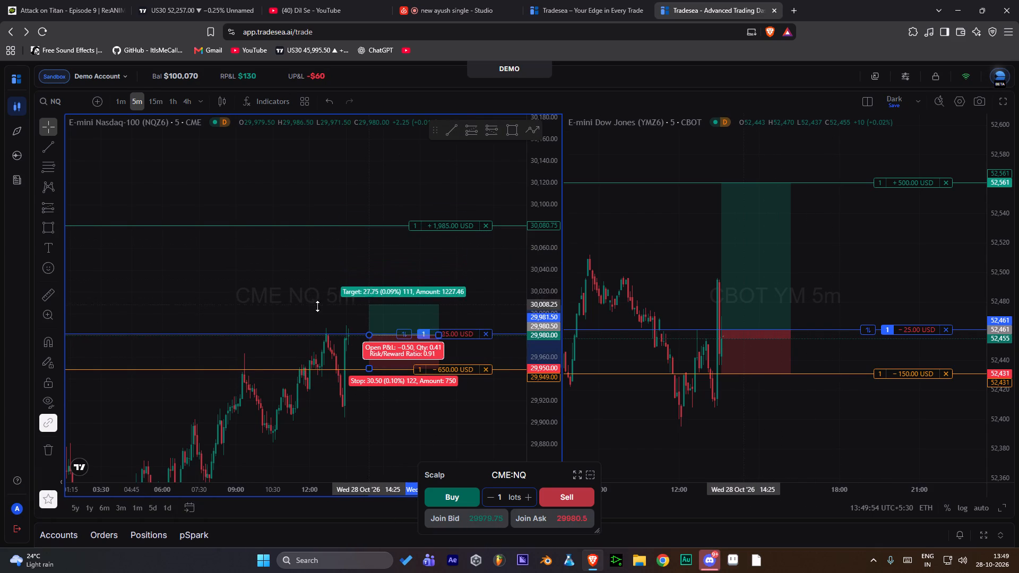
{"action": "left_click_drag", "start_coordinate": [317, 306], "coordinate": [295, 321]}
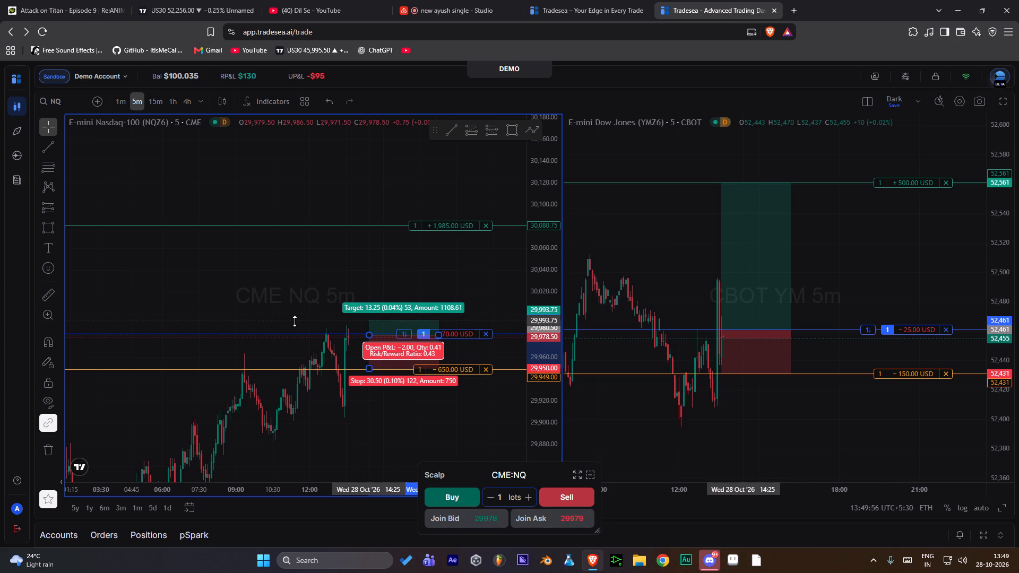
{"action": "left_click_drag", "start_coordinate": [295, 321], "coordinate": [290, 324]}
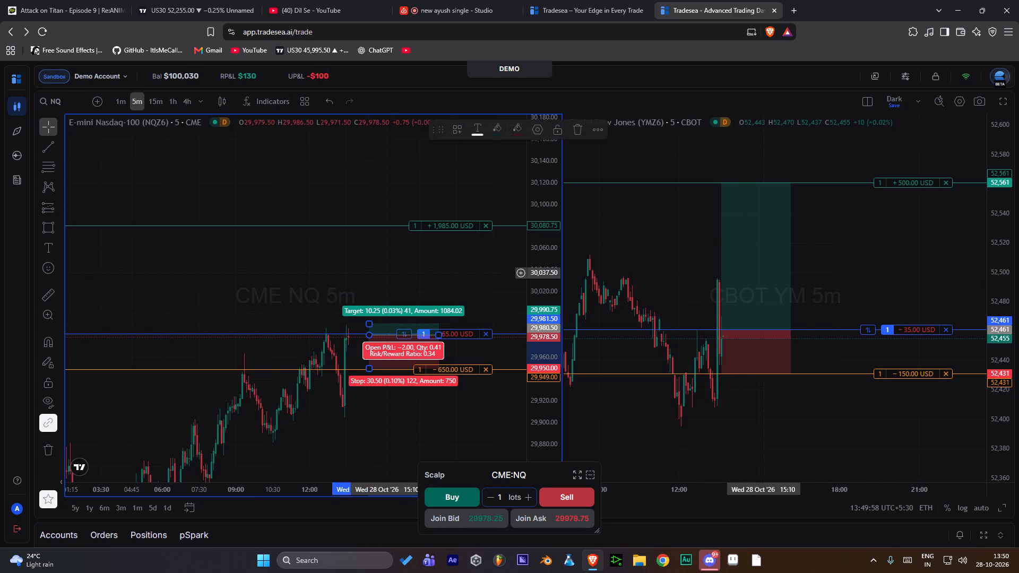
Move the NQ position's take profit to 30,081.75 and extend the long position drawing's target to the same price.
{"action": "left_click_drag", "start_coordinate": [450, 229], "coordinate": [470, 319]}
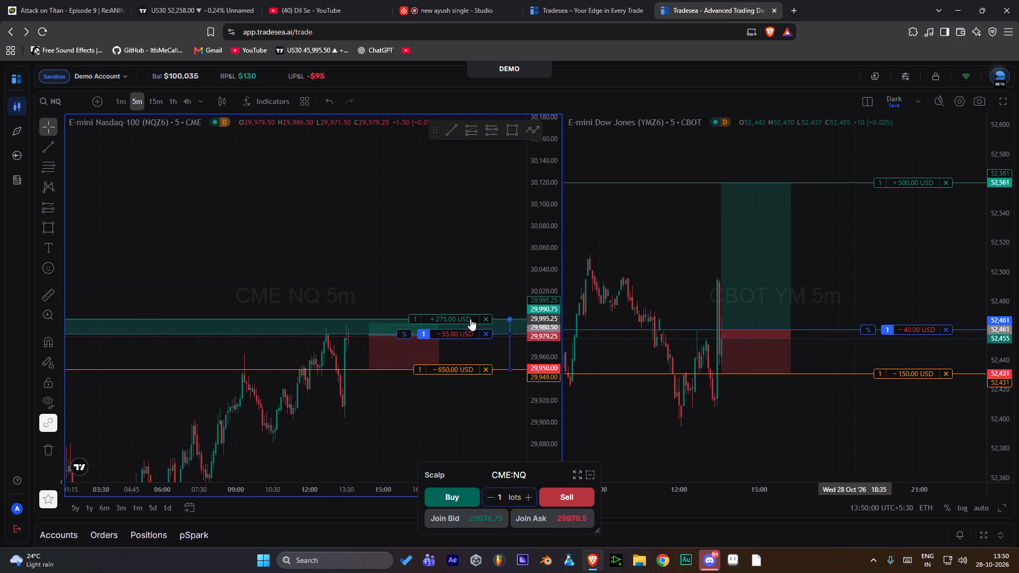
{"action": "left_click_drag", "start_coordinate": [470, 319], "coordinate": [471, 322]}
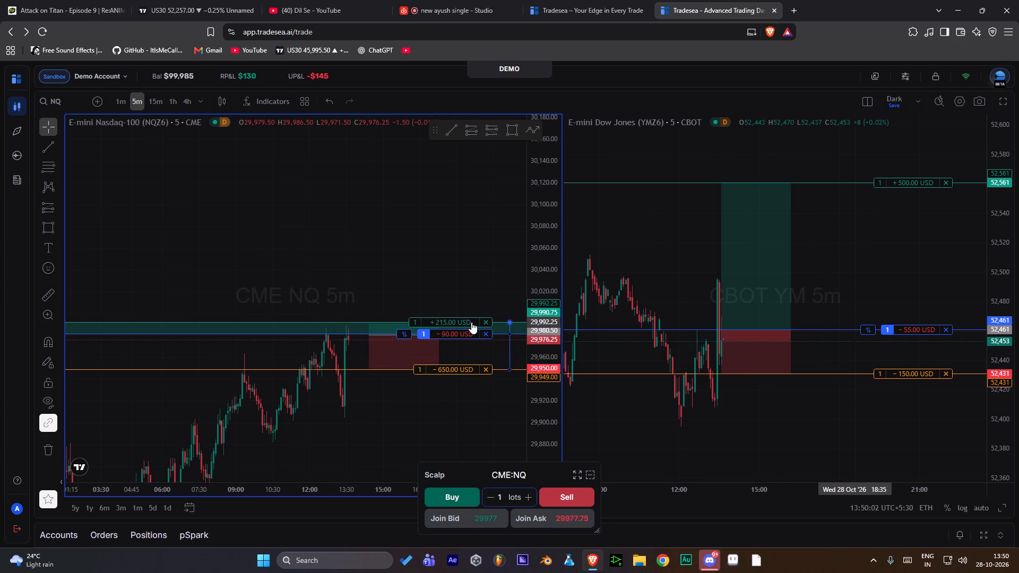
{"action": "left_click_drag", "start_coordinate": [471, 322], "coordinate": [474, 247]}
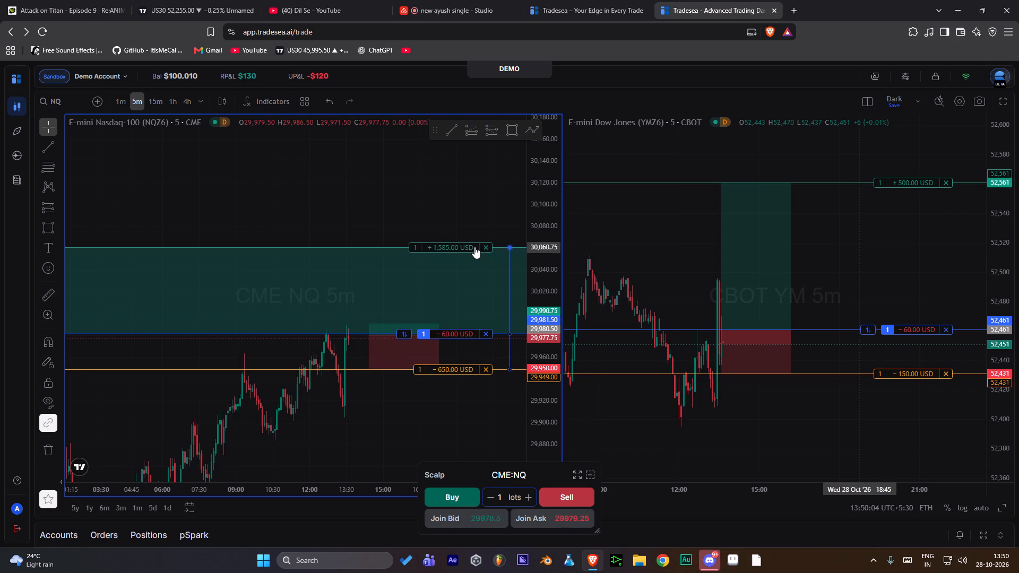
{"action": "left_click_drag", "start_coordinate": [474, 247], "coordinate": [457, 224]}
{"action": "left_click_drag", "start_coordinate": [368, 322], "coordinate": [357, 226]}
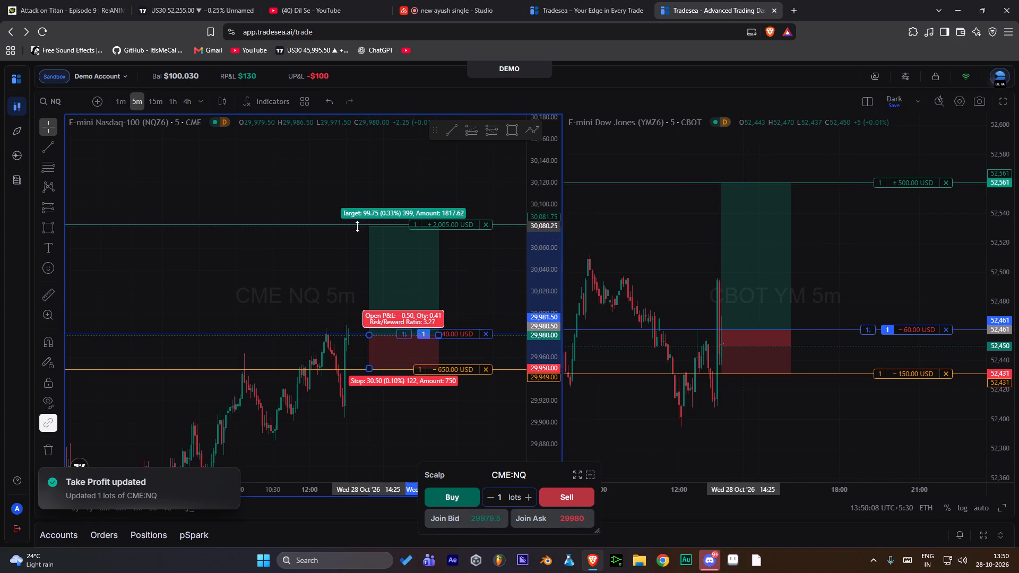
{"action": "left_click_drag", "start_coordinate": [357, 226], "coordinate": [346, 224]}
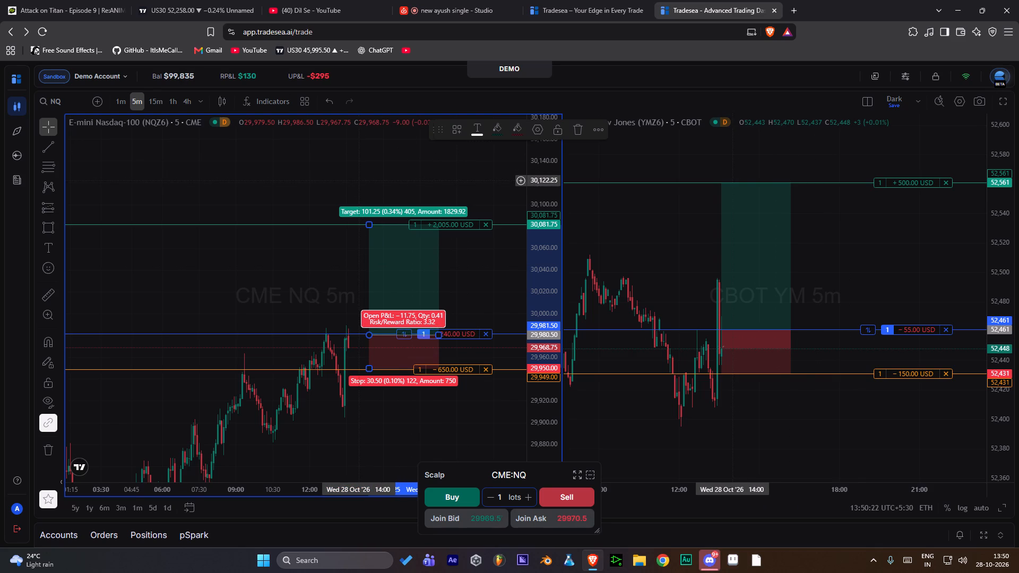
Close the open one-lot YM position from its entry line on the chart.
{"action": "left_click", "coordinate": [653, 227]}
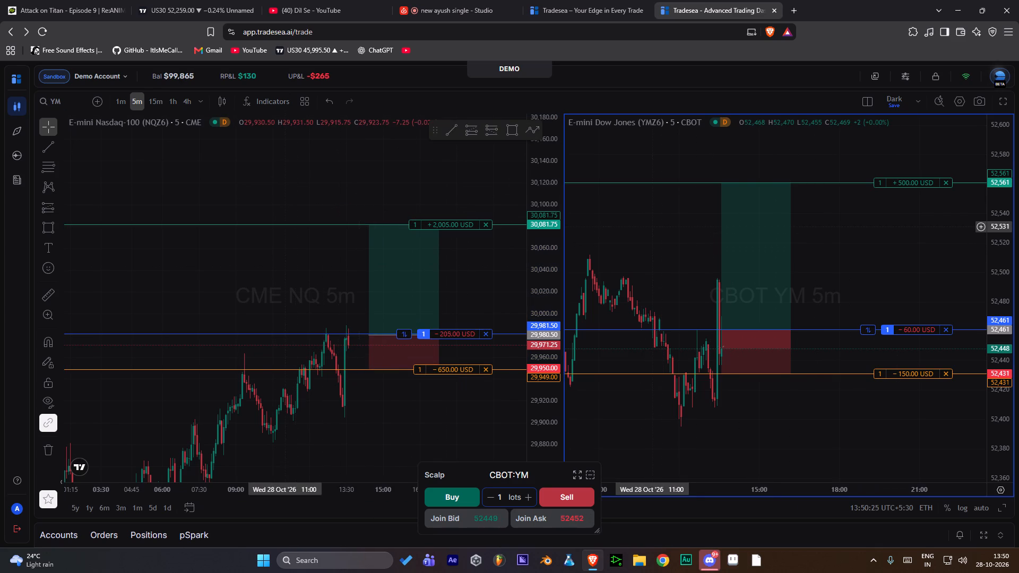
{"action": "left_click_drag", "start_coordinate": [877, 240], "coordinate": [798, 272]}
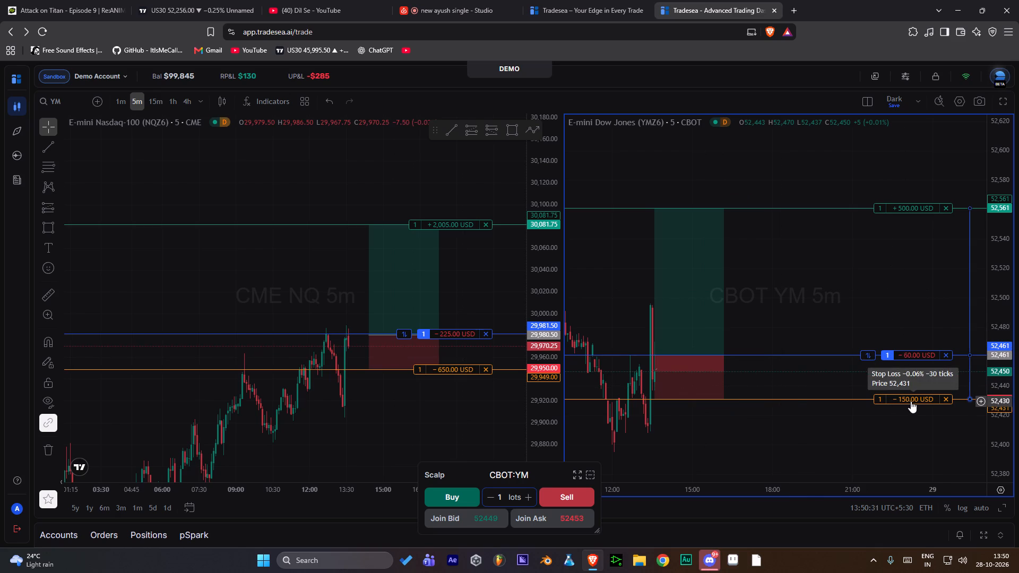
{"action": "left_click", "coordinate": [945, 355]}
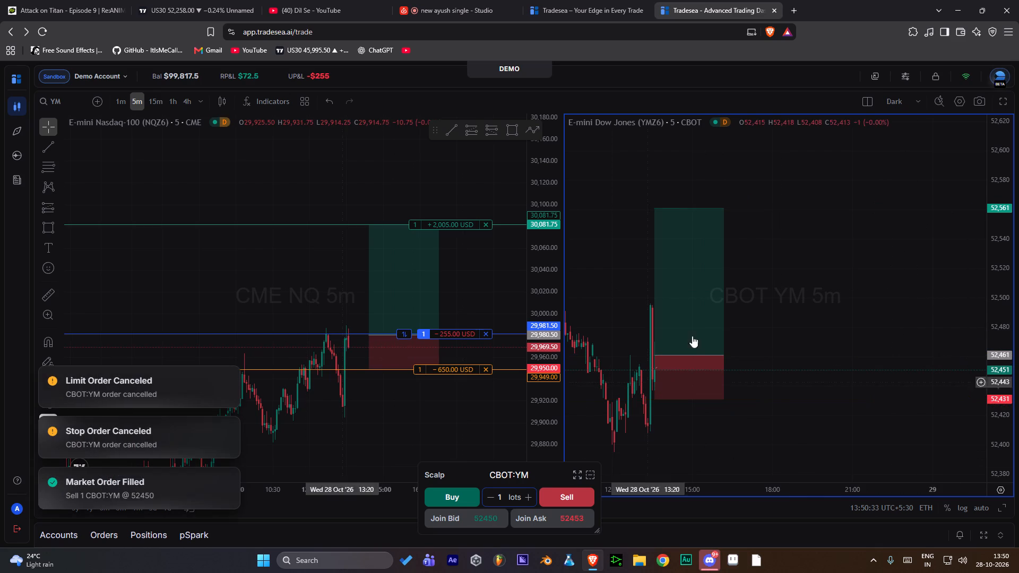
Set the scalp pad size to 4 lots, switching between the NQ and YM charts to compare the pad, ending on YM.
{"action": "left_click", "coordinate": [317, 213]}
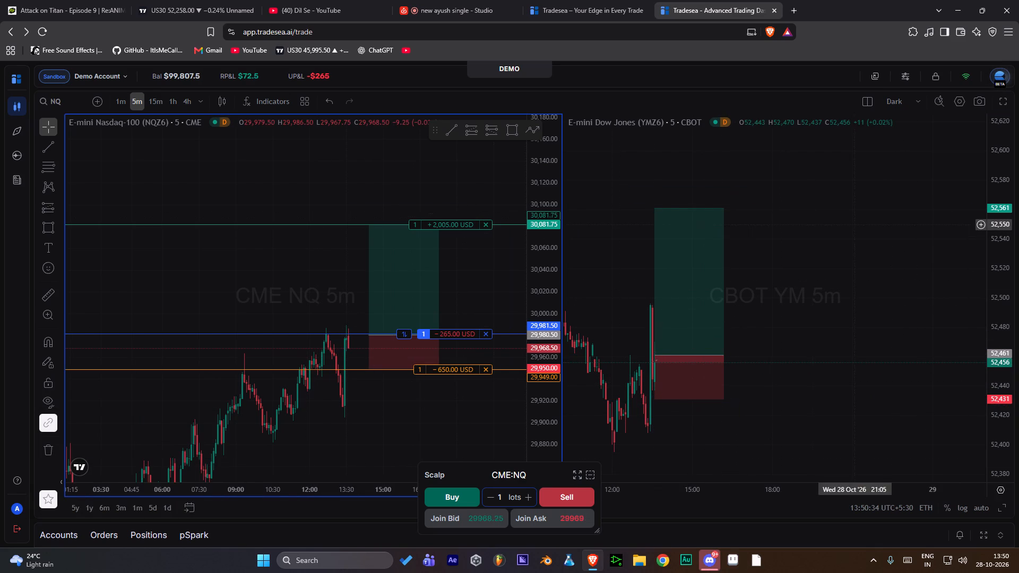
{"action": "left_click", "coordinate": [856, 224]}
{"action": "double_click", "coordinate": [530, 496]}
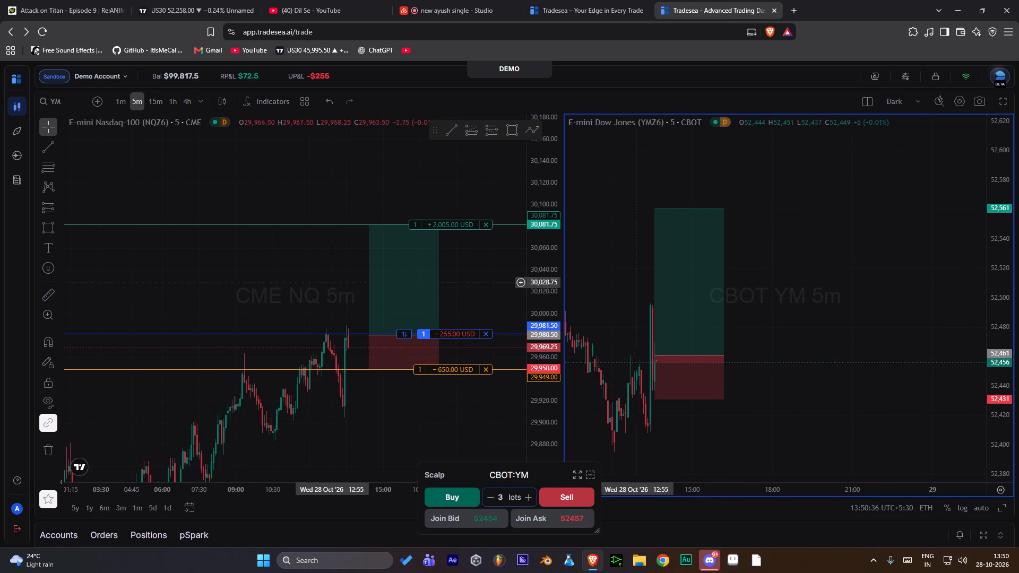
{"action": "left_click", "coordinate": [329, 281]}
{"action": "left_click", "coordinate": [878, 280]}
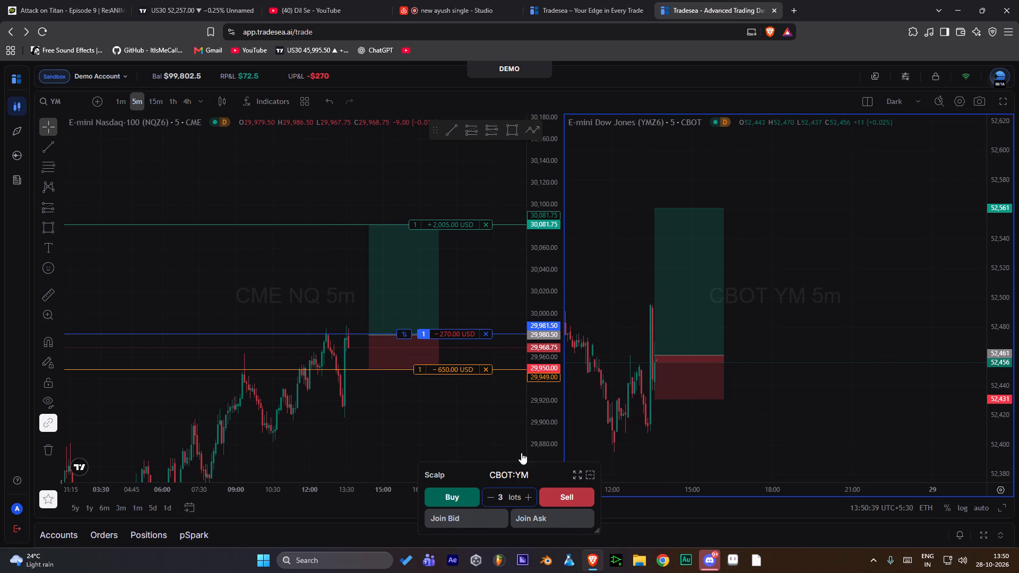
{"action": "left_click", "coordinate": [529, 494]}
{"action": "left_click", "coordinate": [268, 271]}
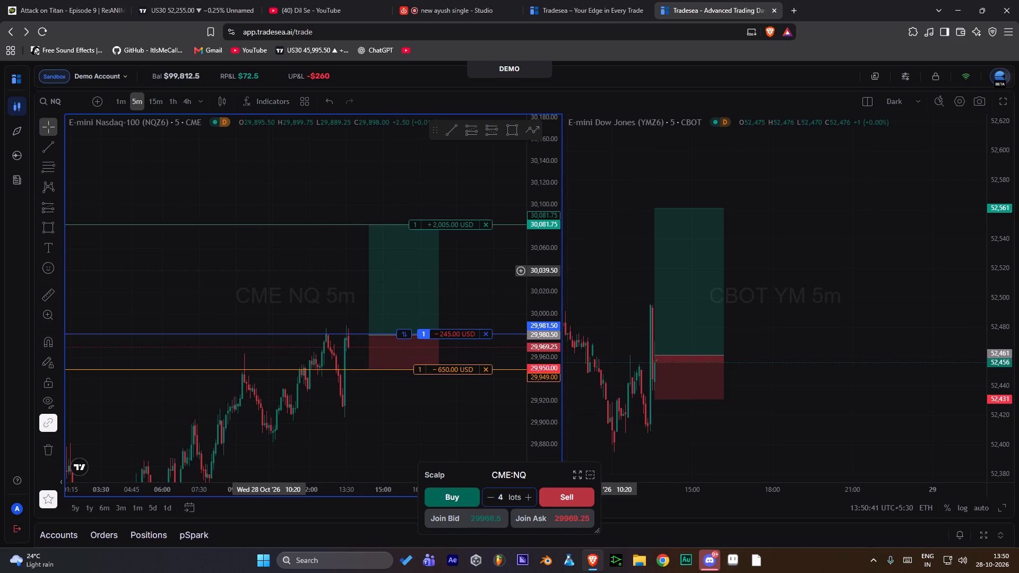
{"action": "left_click", "coordinate": [790, 274]}
{"action": "left_click", "coordinate": [271, 276]}
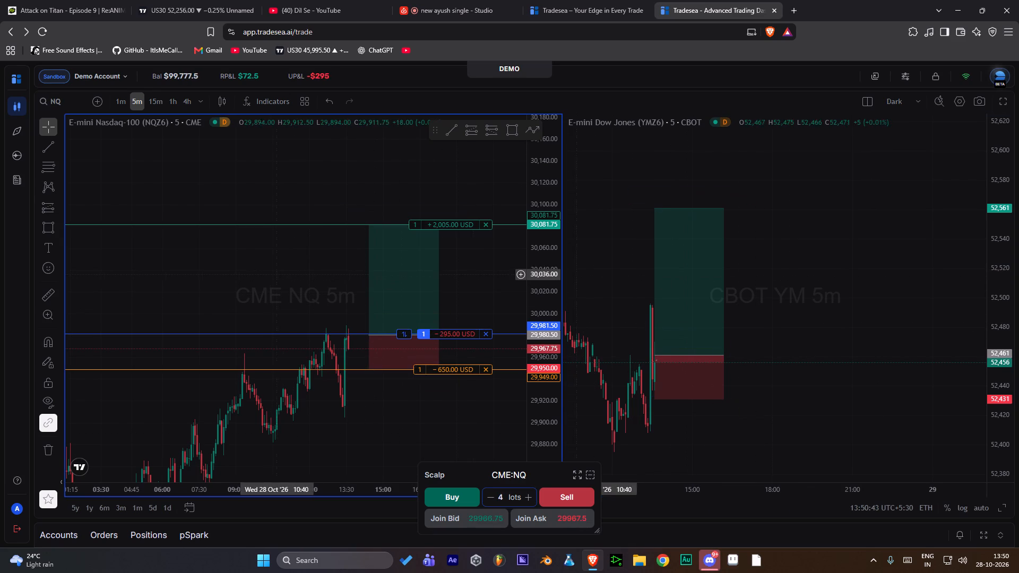
{"action": "left_click", "coordinate": [805, 270]}
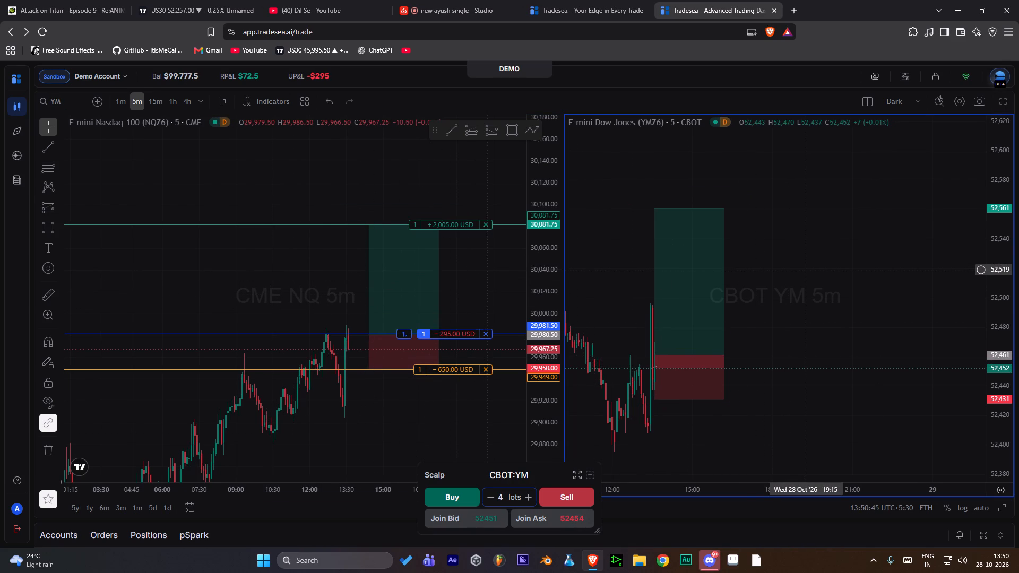
{"action": "left_click", "coordinate": [805, 270]}
Delete the old long position drawing from the YM chart.
{"action": "left_click", "coordinate": [685, 271]}
{"action": "left_click", "coordinate": [569, 131]}
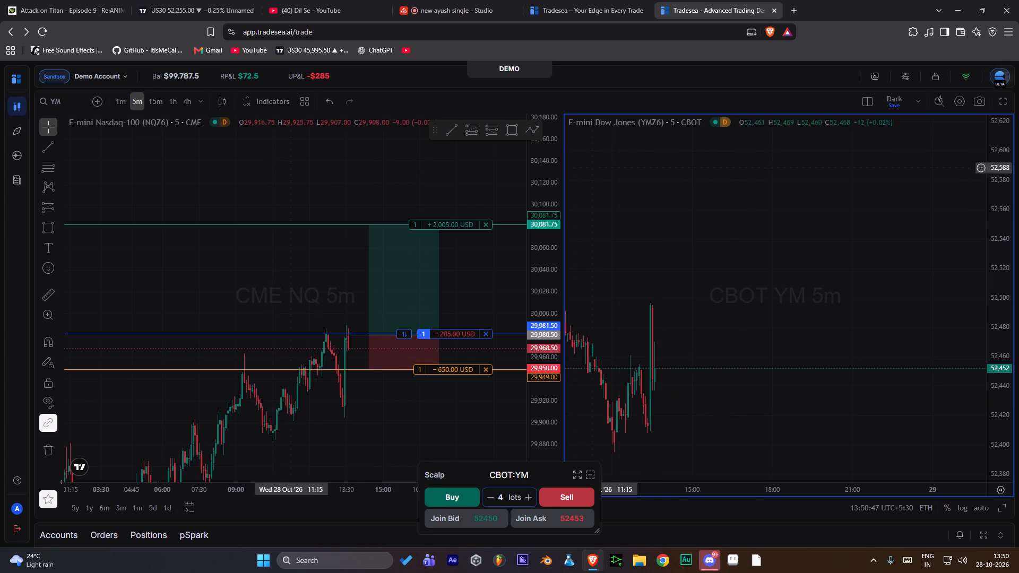
Buy 4 lots of YM at market from the scalp pad.
{"action": "left_click", "coordinate": [450, 496]}
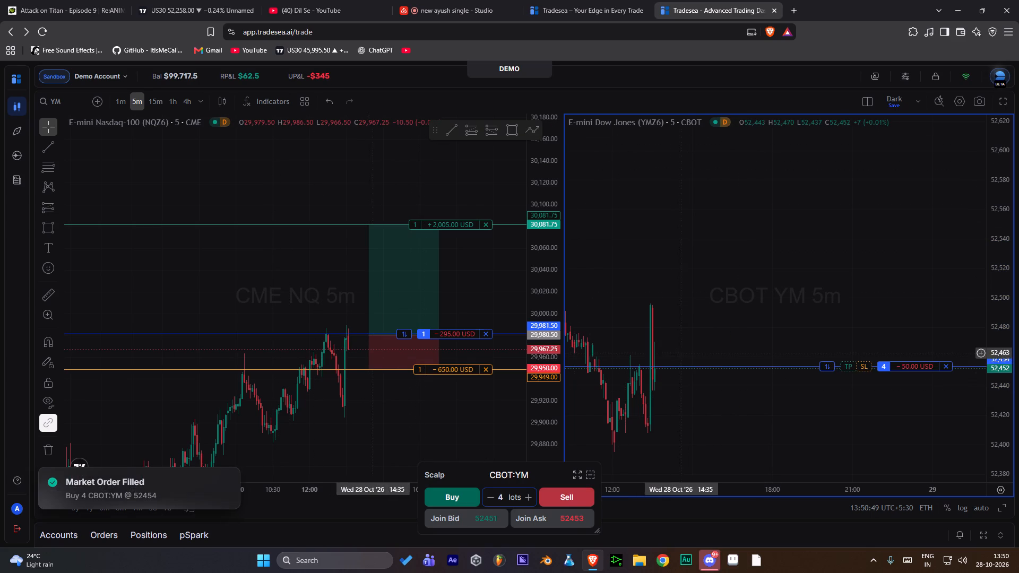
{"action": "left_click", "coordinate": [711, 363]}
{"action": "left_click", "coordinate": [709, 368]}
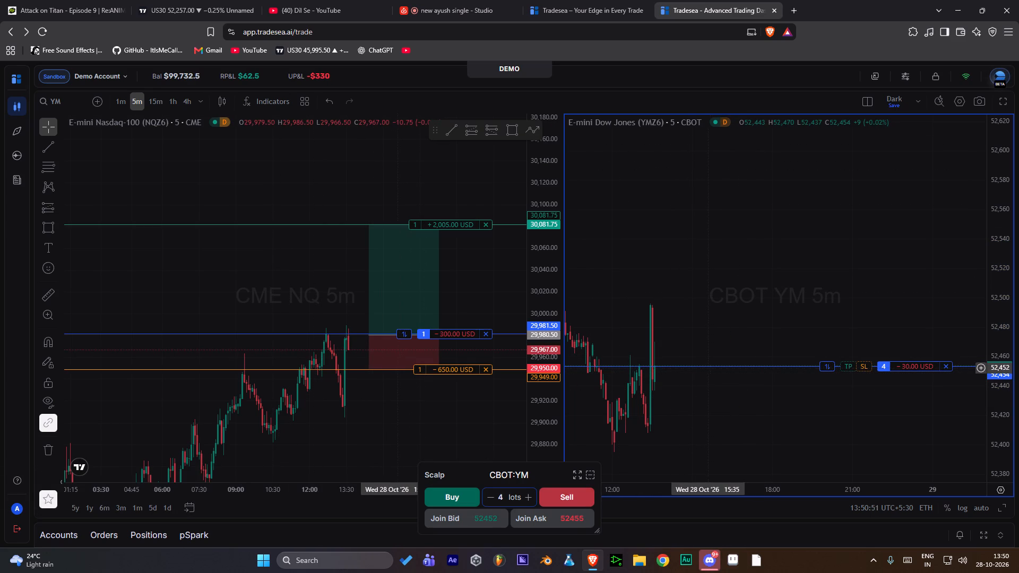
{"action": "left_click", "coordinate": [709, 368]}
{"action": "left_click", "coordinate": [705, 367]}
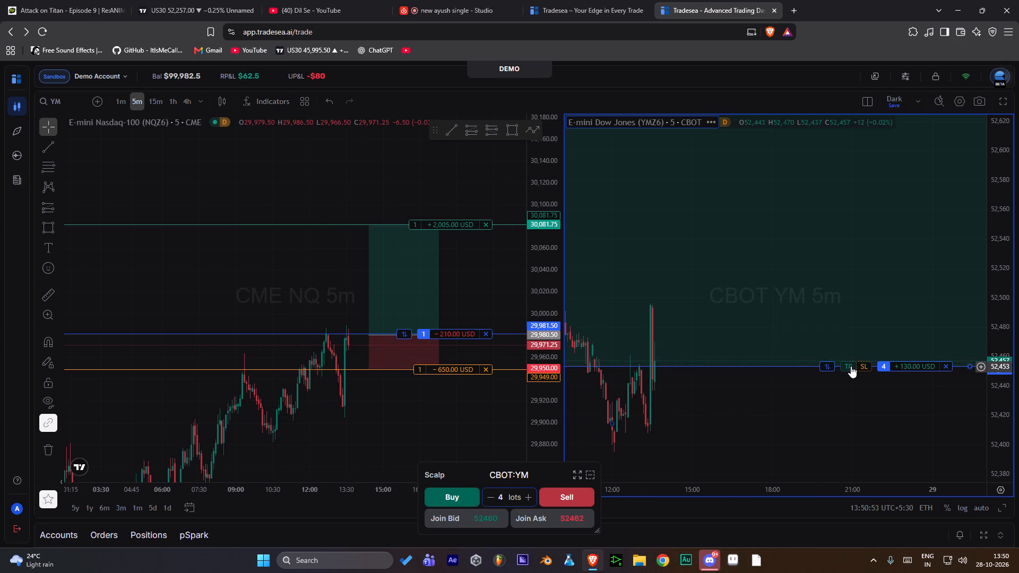
Add a take profit at 52,554 to the four-lot YM position from its entry line.
{"action": "left_click_drag", "start_coordinate": [851, 366], "coordinate": [780, 213]}
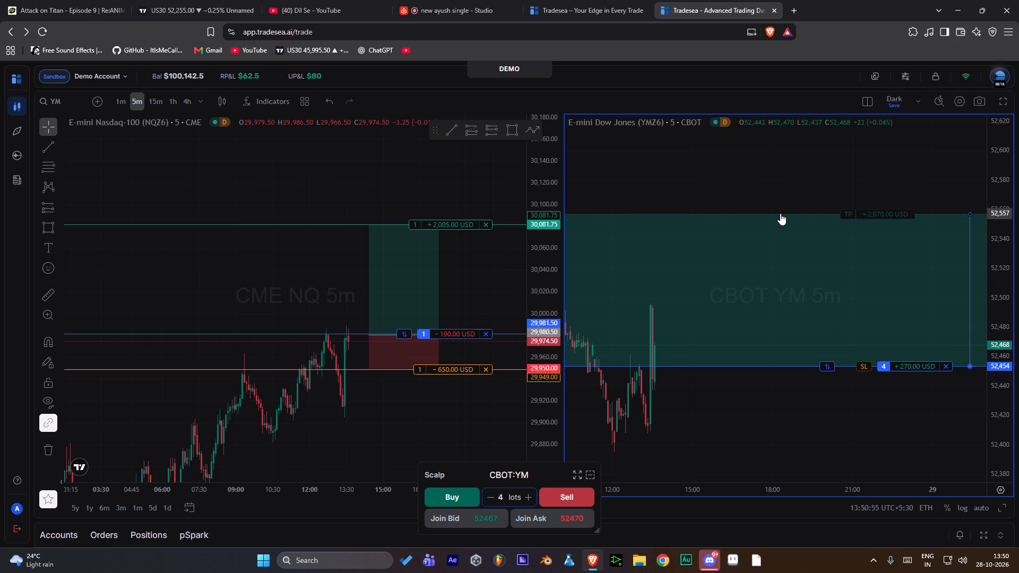
{"action": "left_click_drag", "start_coordinate": [780, 213], "coordinate": [788, 220]}
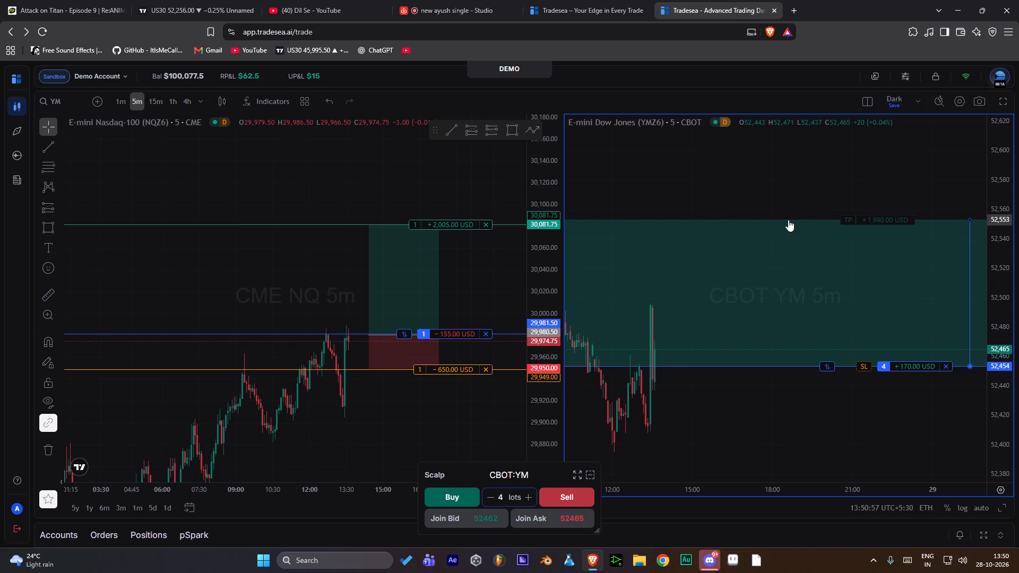
{"action": "left_click_drag", "start_coordinate": [788, 220], "coordinate": [785, 217]}
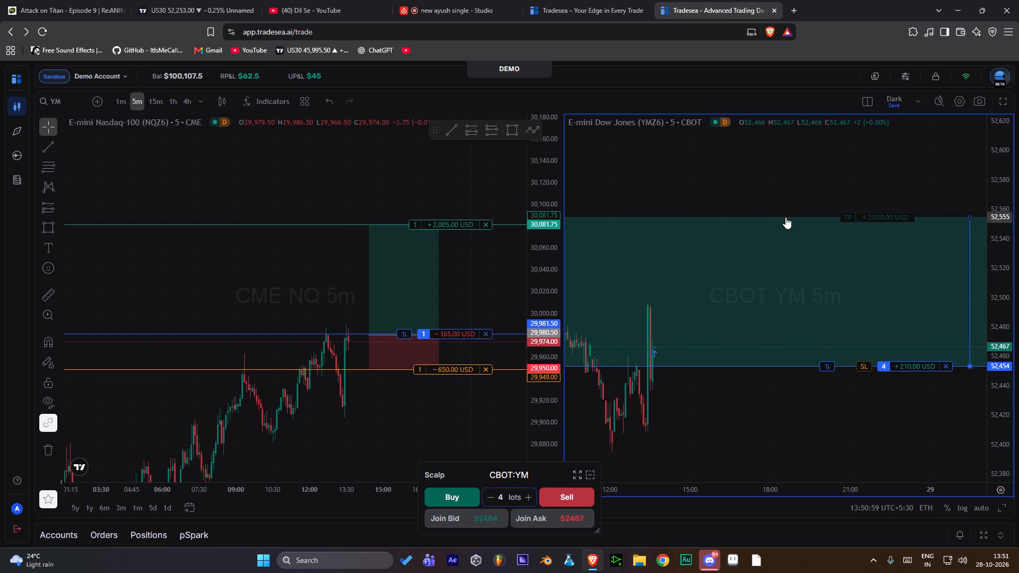
{"action": "left_click_drag", "start_coordinate": [785, 217], "coordinate": [790, 219]}
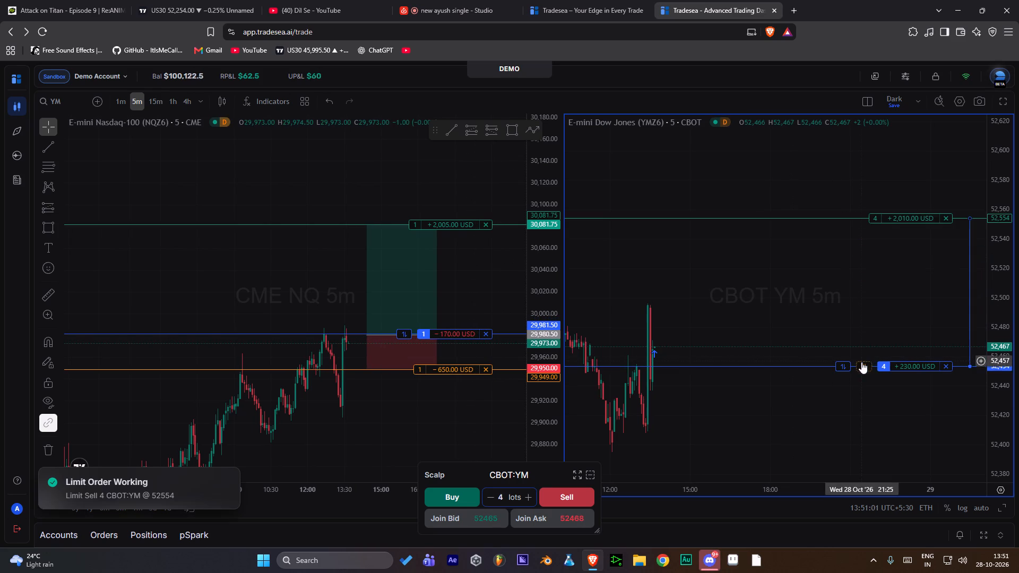
Add a stop loss at 52,421 to the four-lot YM position.
{"action": "left_click_drag", "start_coordinate": [861, 364], "coordinate": [825, 404]}
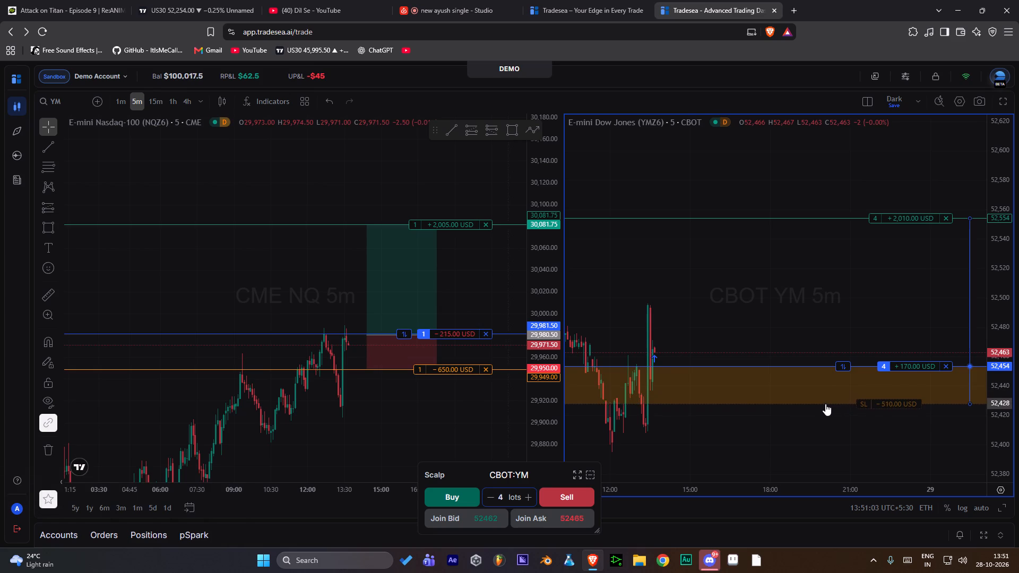
{"action": "left_click_drag", "start_coordinate": [825, 404], "coordinate": [801, 414]}
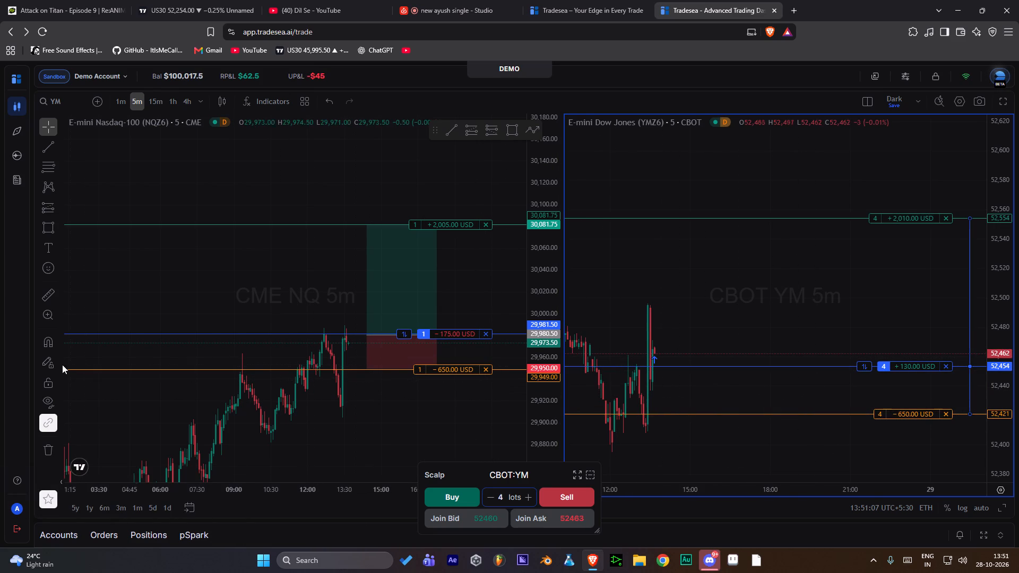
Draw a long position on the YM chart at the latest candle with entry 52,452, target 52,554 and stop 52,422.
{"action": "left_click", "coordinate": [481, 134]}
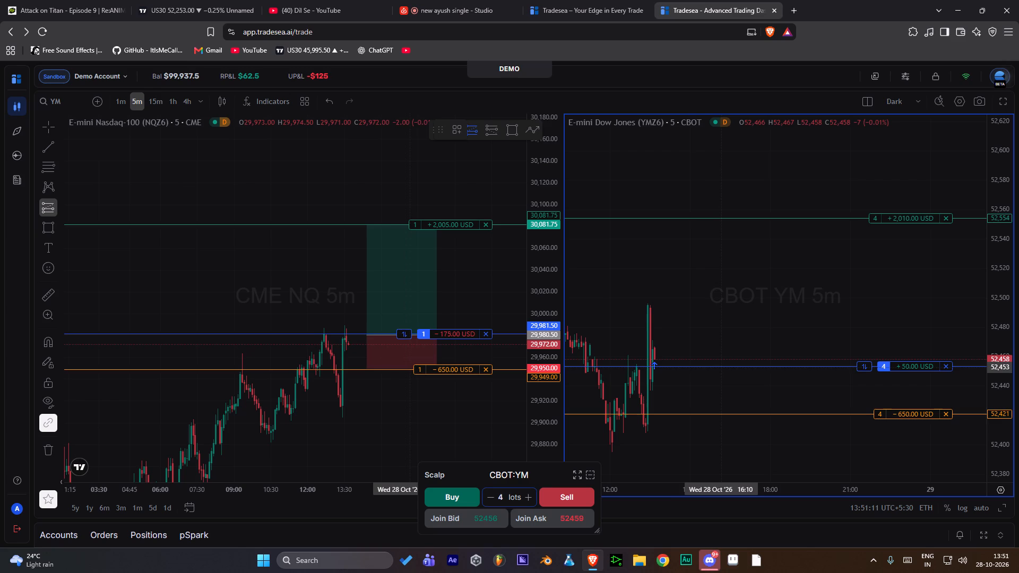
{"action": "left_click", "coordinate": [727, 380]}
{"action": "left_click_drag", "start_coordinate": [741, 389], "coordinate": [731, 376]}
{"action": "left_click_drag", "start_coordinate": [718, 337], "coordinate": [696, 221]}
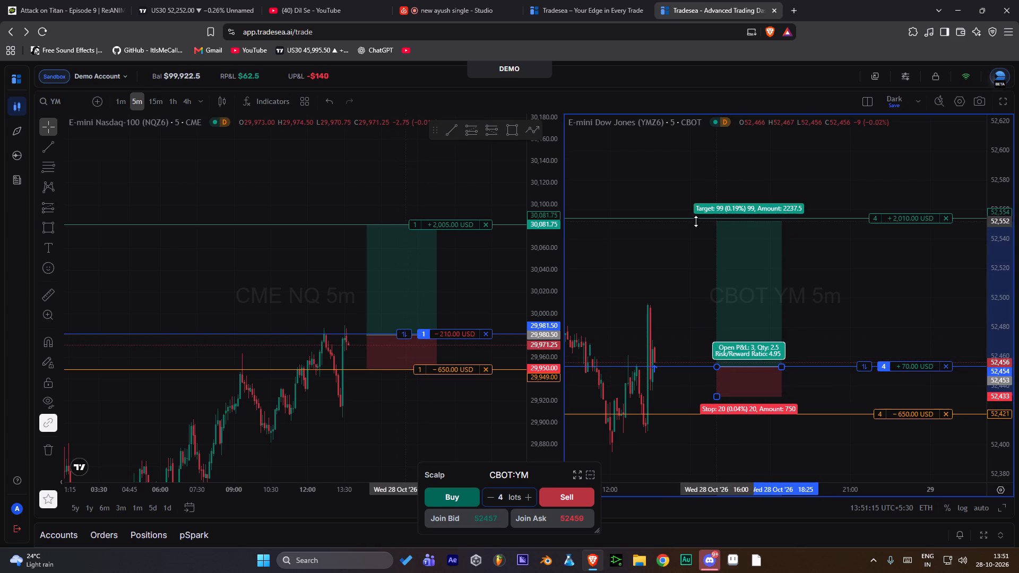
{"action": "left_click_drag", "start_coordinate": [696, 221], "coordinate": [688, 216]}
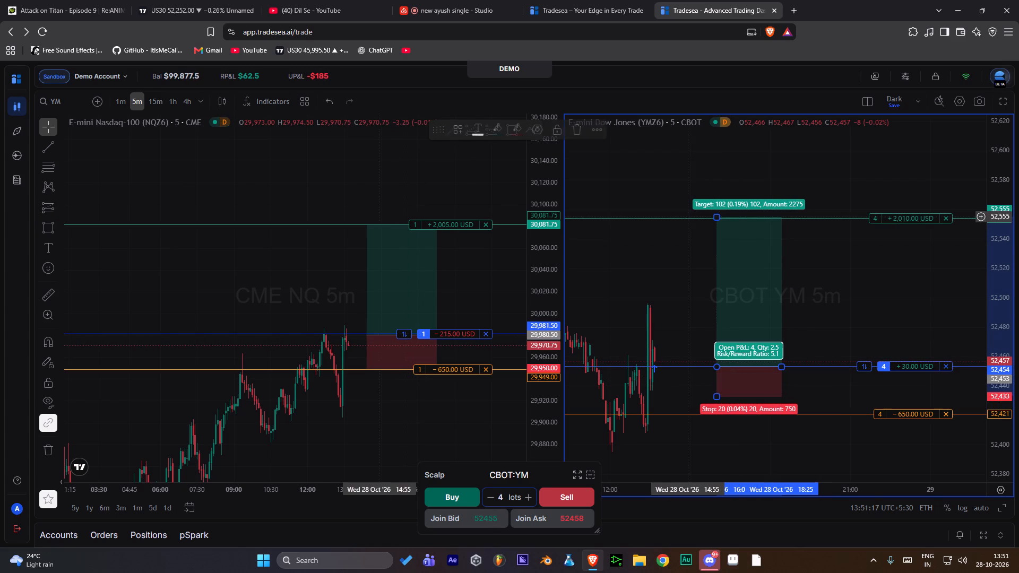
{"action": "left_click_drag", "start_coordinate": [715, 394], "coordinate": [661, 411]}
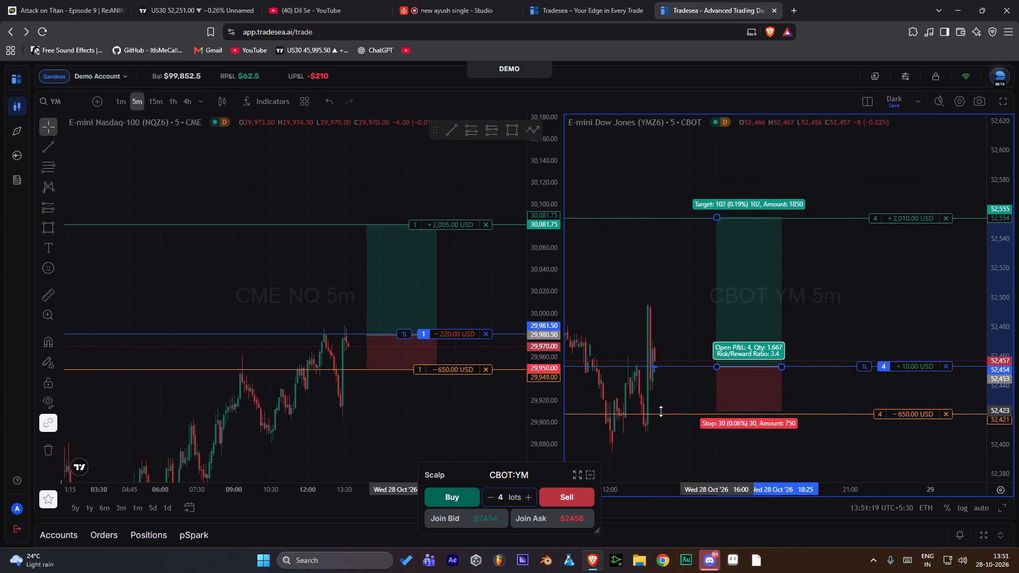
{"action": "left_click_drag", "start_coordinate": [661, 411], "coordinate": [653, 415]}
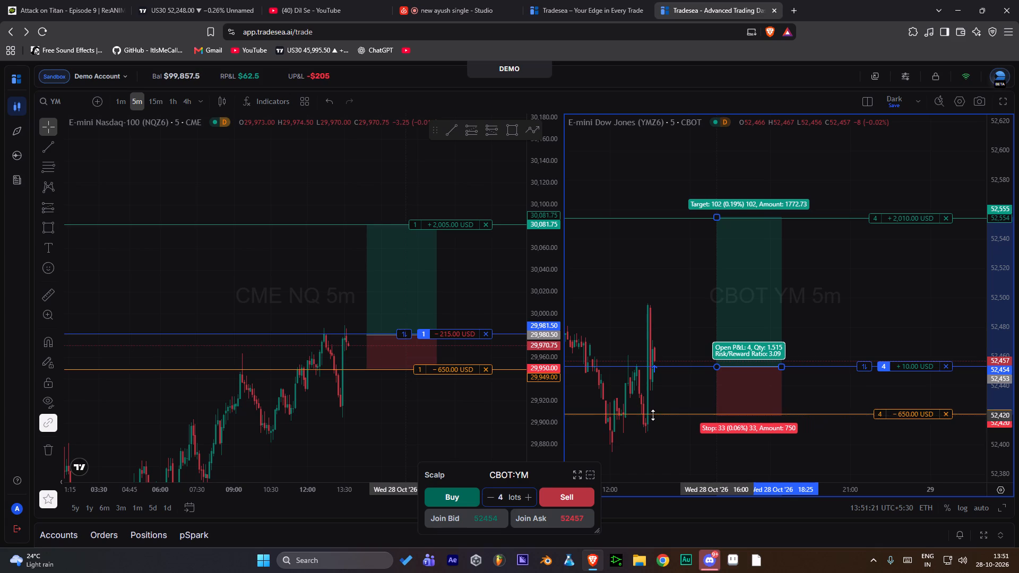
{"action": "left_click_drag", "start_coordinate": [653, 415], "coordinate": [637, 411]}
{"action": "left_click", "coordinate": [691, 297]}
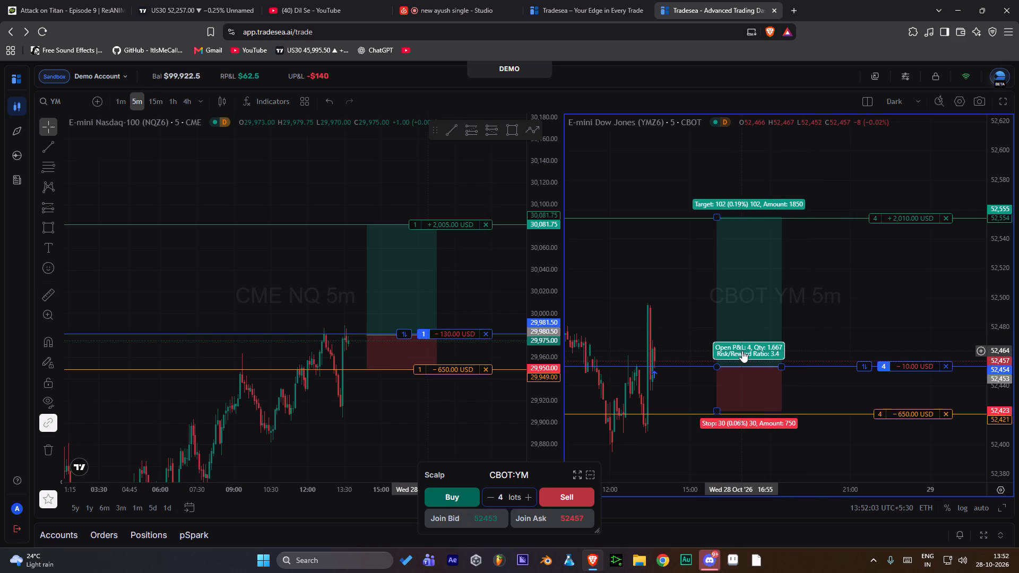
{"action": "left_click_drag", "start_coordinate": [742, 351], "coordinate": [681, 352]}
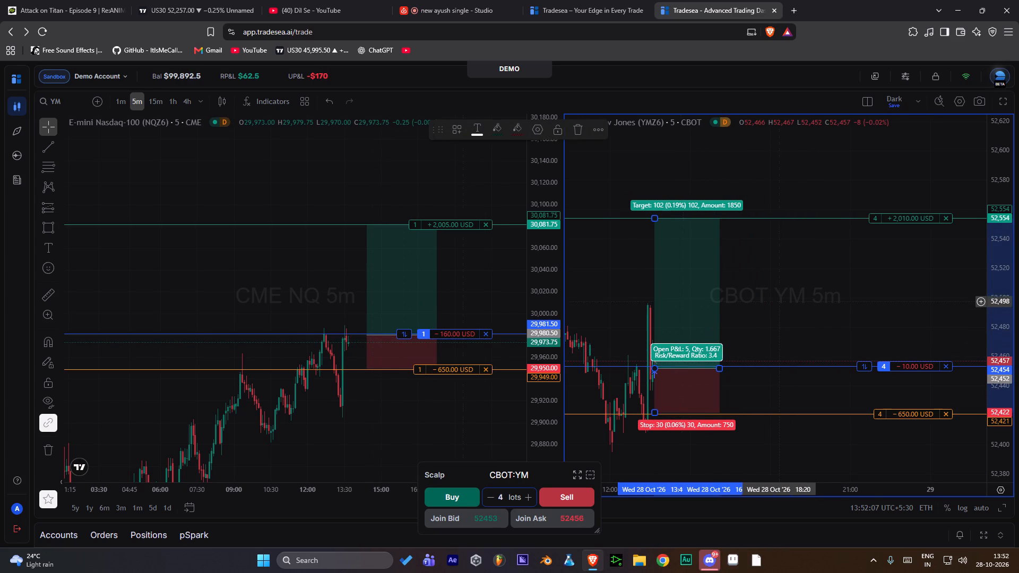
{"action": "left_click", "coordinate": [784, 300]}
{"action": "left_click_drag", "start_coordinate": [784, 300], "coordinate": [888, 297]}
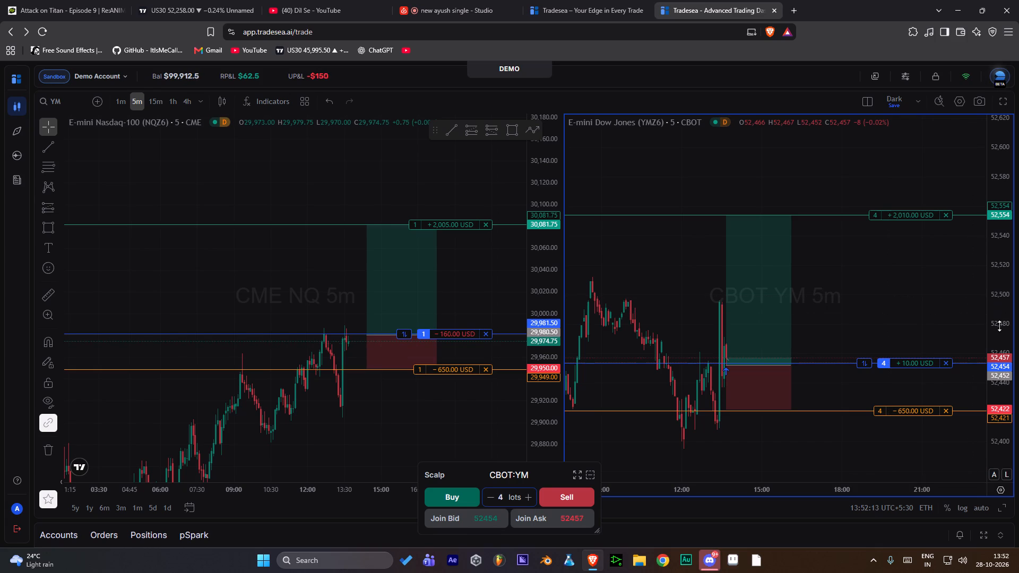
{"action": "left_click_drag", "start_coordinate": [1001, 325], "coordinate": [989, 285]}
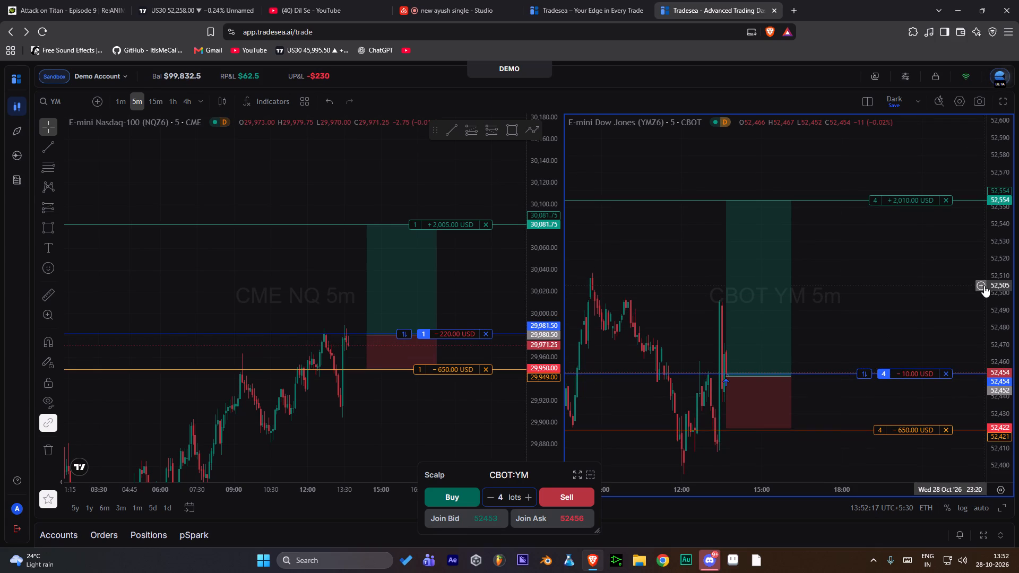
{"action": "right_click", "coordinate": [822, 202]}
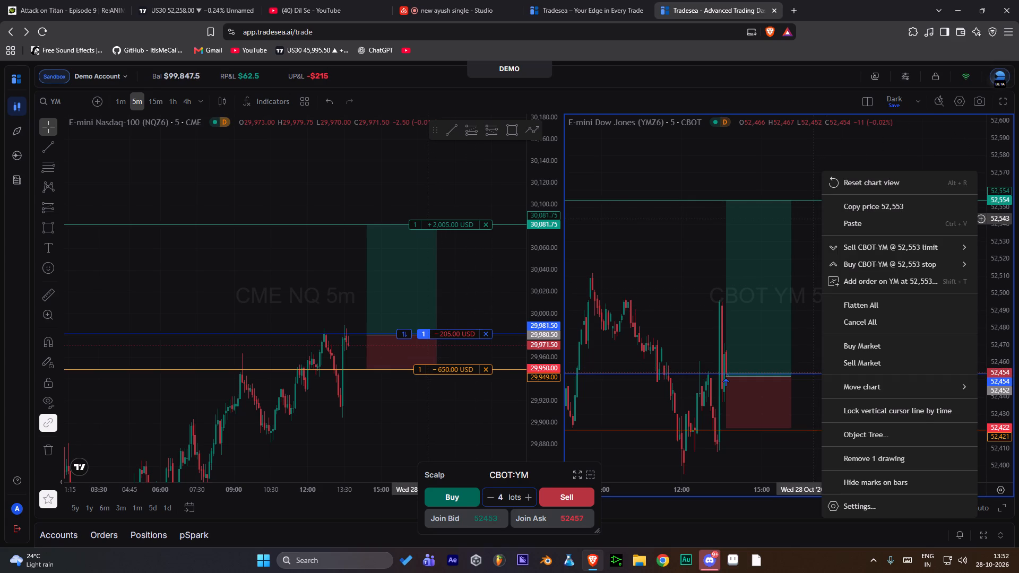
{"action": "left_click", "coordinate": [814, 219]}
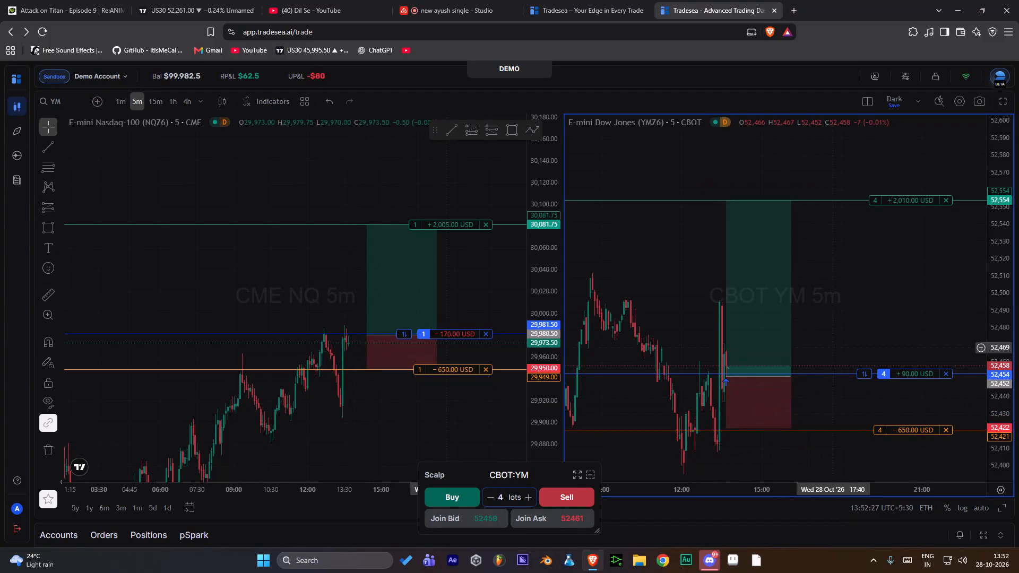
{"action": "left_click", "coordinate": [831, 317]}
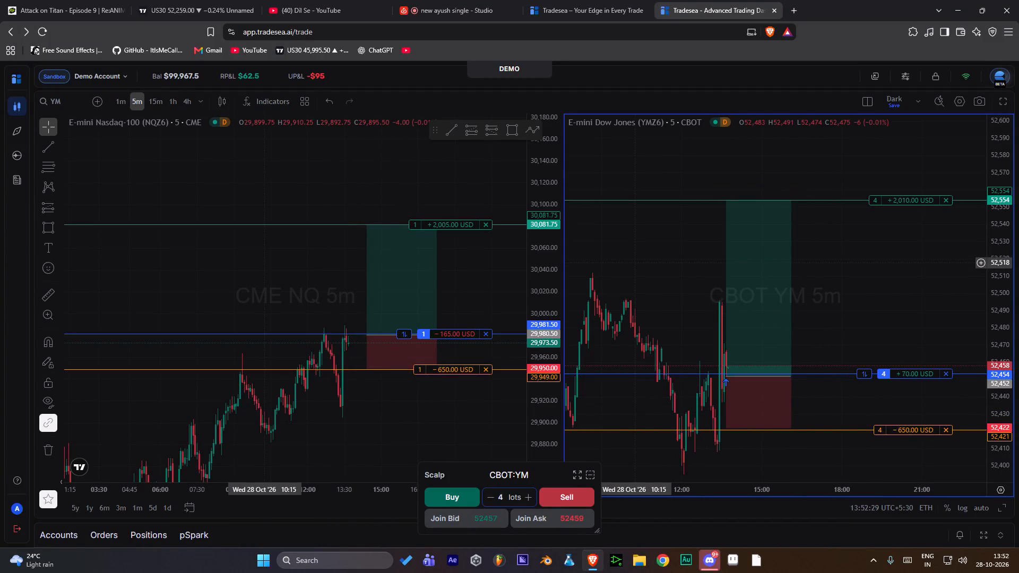
Buy 4 more lots of YM at market from the scalp pad.
{"action": "left_click", "coordinate": [454, 501]}
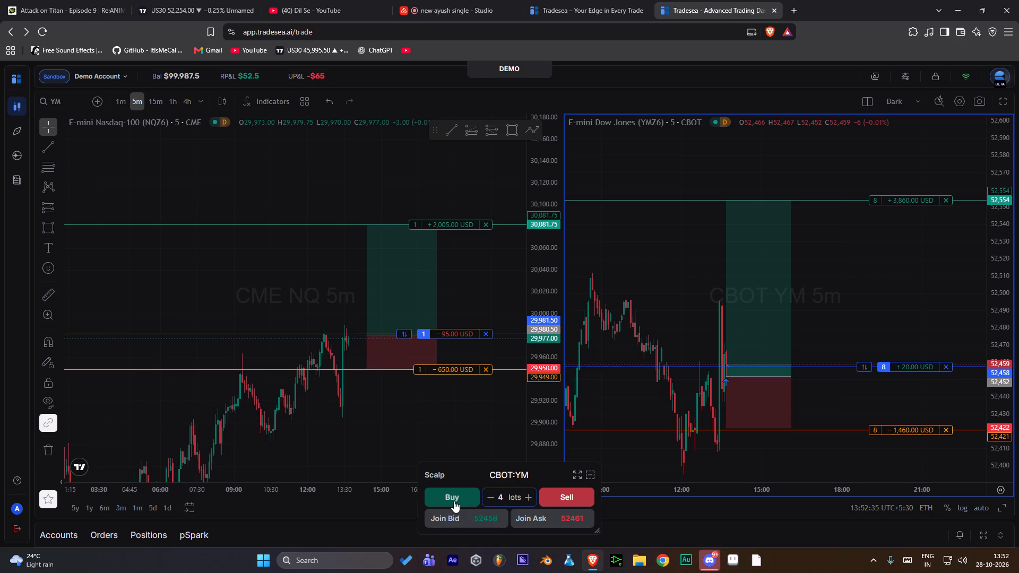
Open the list of open positions and reverse the eight-lot YM buy position from its entry line.
{"action": "left_click", "coordinate": [150, 541]}
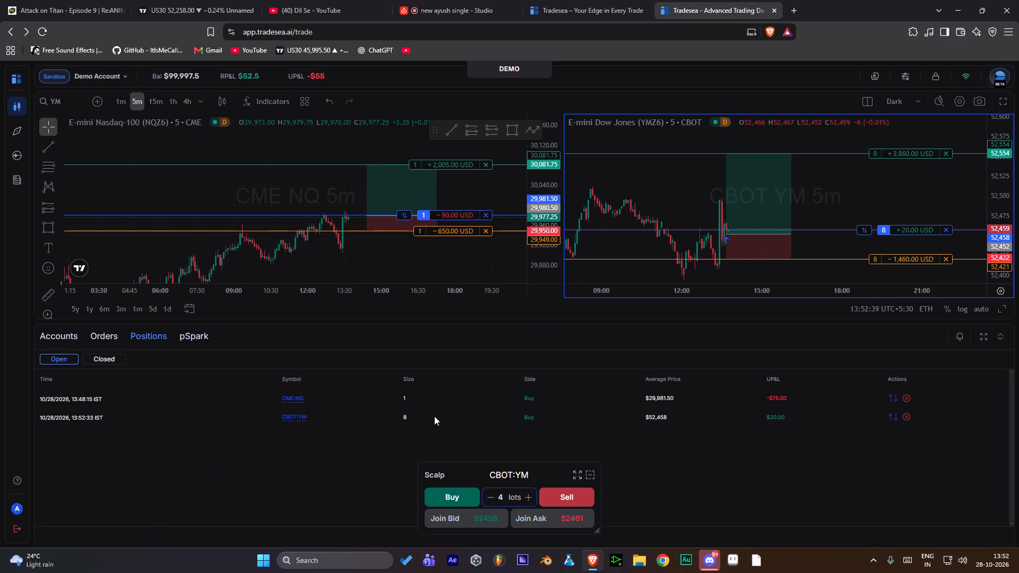
{"action": "left_click", "coordinate": [483, 418]}
{"action": "left_click", "coordinate": [489, 423]}
{"action": "left_click", "coordinate": [824, 196]}
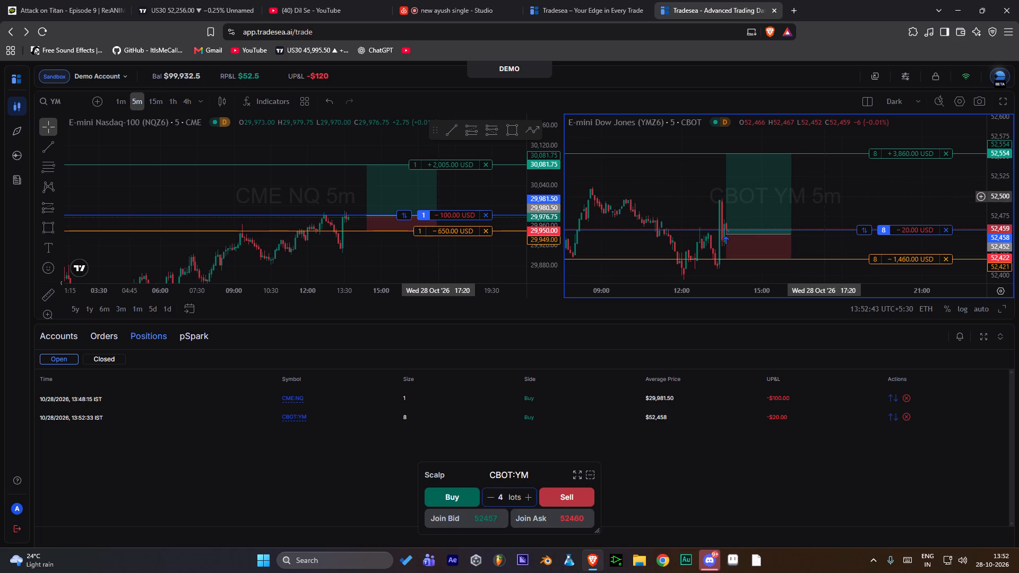
{"action": "left_click", "coordinate": [830, 233]}
{"action": "left_click", "coordinate": [832, 231]}
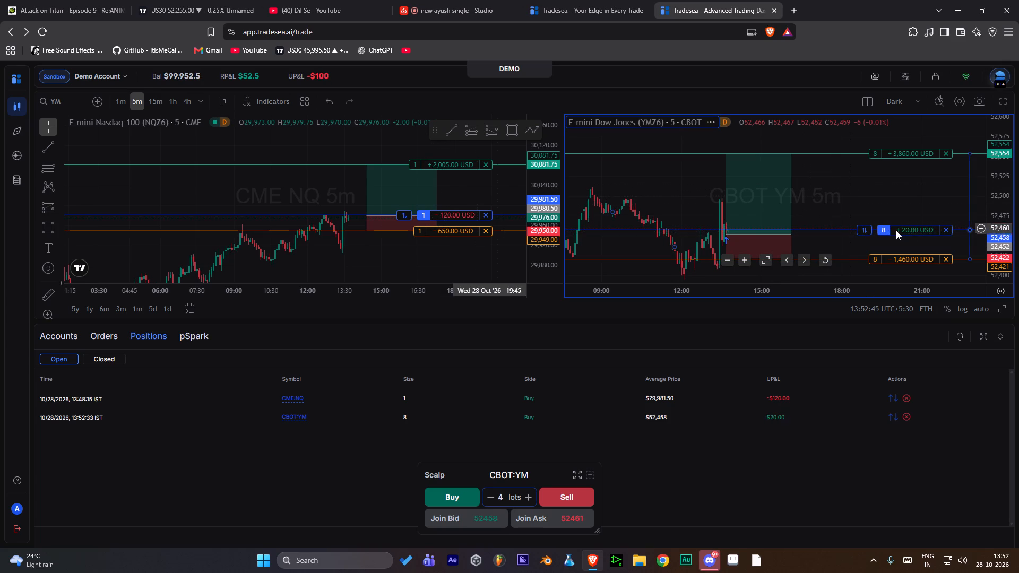
{"action": "left_click", "coordinate": [881, 232]}
{"action": "left_click", "coordinate": [857, 228]}
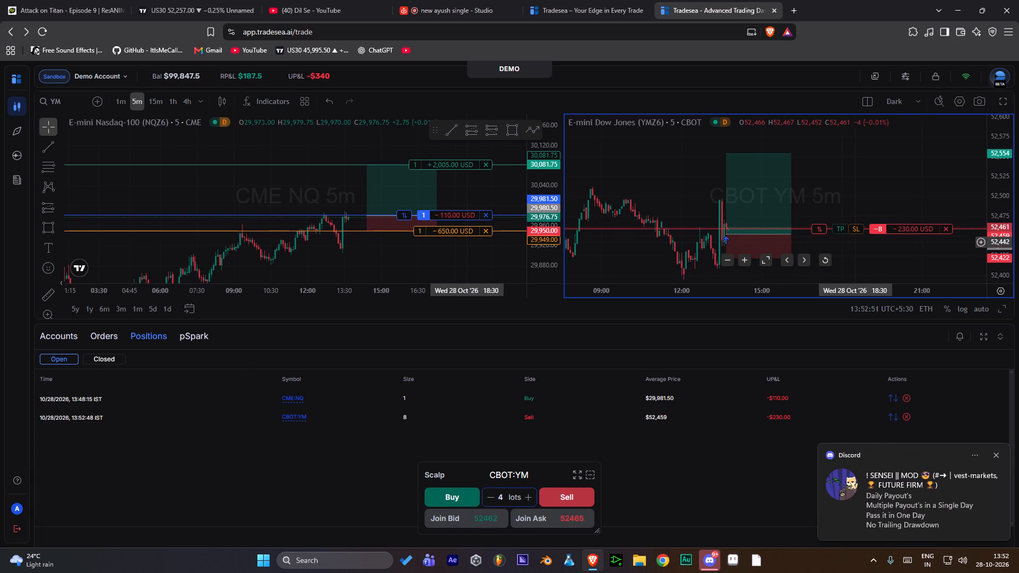
Try to add a take profit to the eight-lot YM sell position level with the drawing's 52,554 target.
{"action": "left_click_drag", "start_coordinate": [840, 227], "coordinate": [832, 164]}
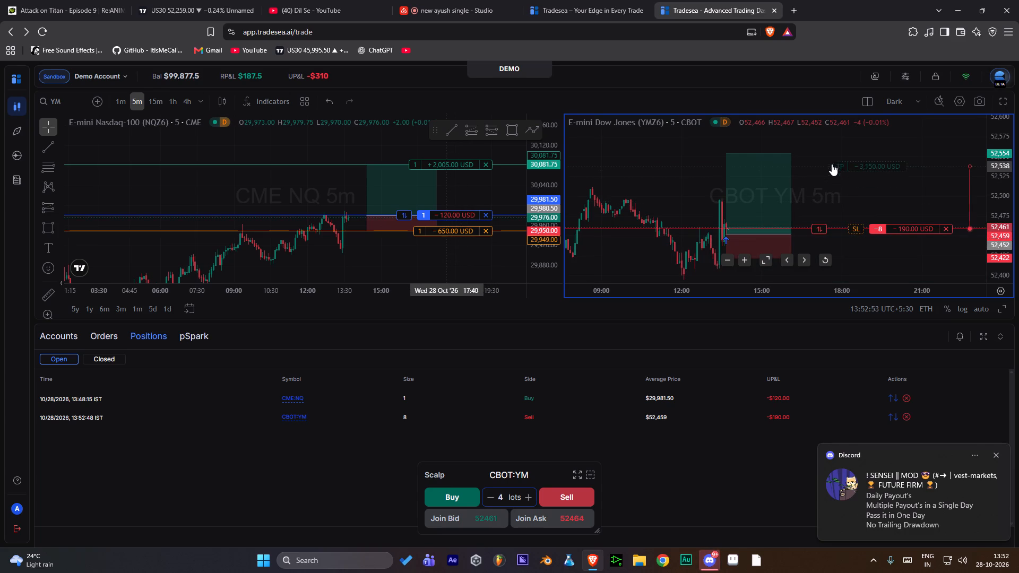
{"action": "left_click_drag", "start_coordinate": [832, 164], "coordinate": [817, 153]}
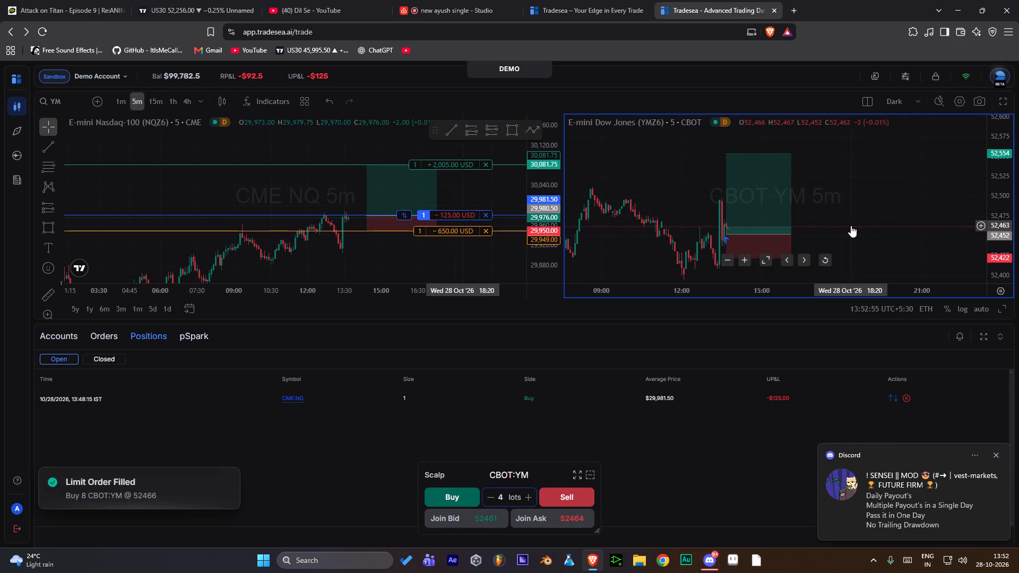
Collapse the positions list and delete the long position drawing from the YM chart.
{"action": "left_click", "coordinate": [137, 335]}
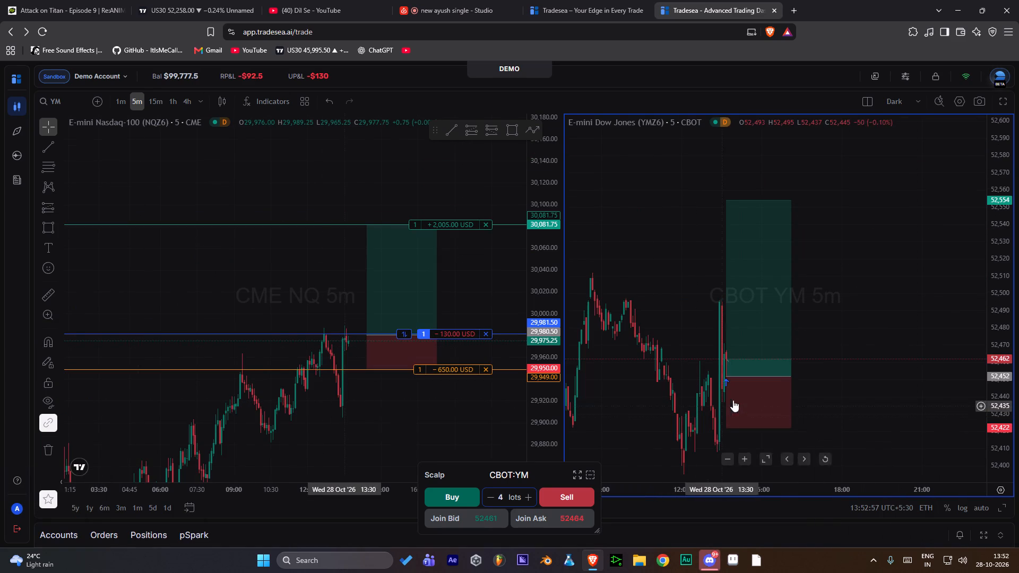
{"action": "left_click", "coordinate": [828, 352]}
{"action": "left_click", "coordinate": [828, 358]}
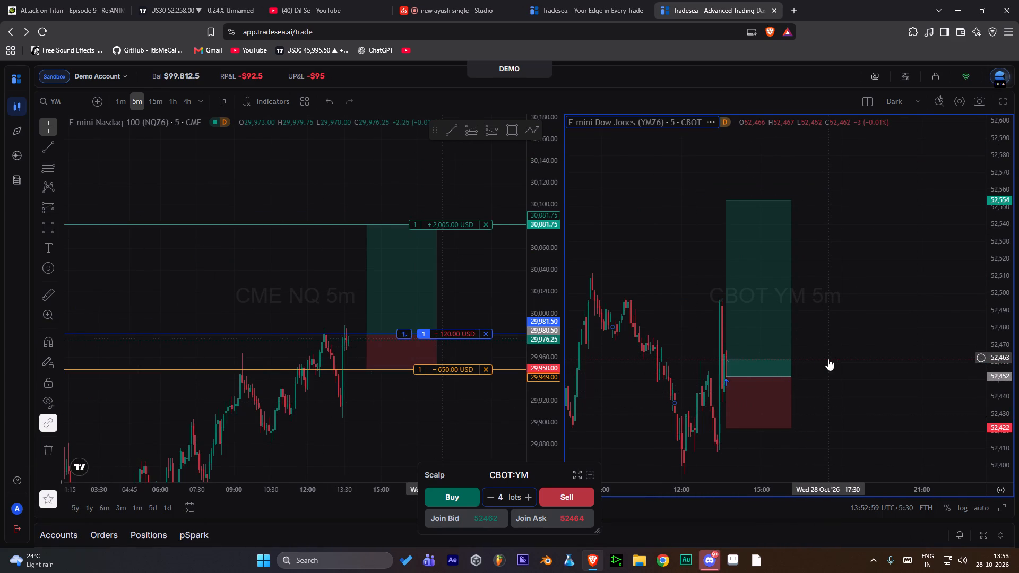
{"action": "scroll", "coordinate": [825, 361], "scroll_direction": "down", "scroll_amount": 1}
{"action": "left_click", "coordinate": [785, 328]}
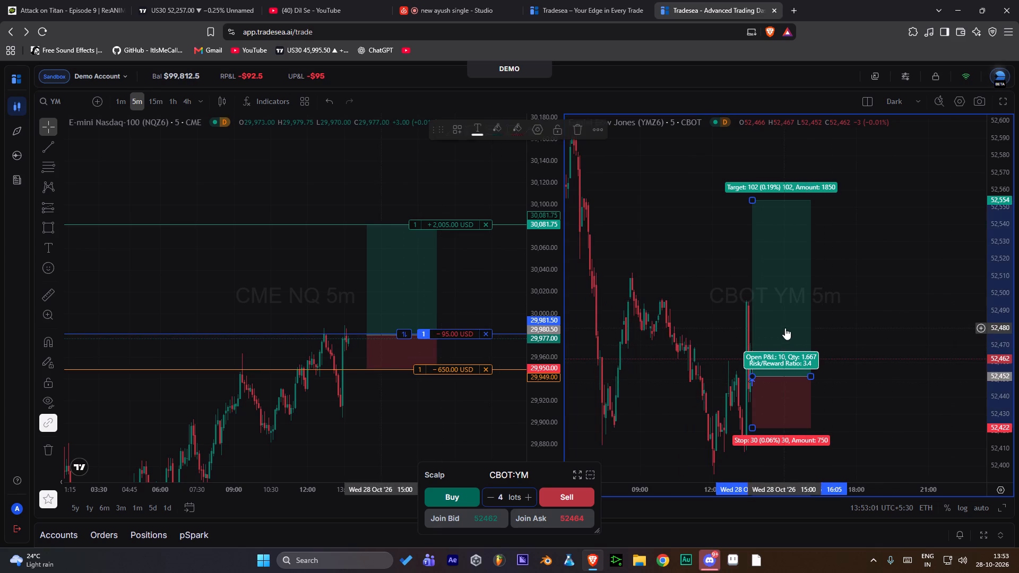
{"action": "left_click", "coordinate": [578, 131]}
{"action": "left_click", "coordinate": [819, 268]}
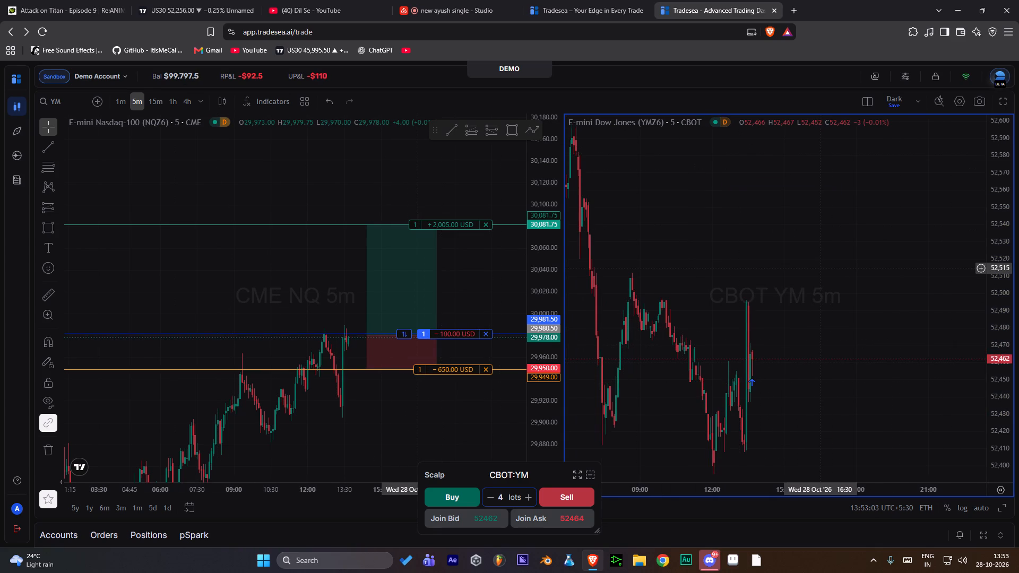
Make the NQ chart active and buy 4 more lots of NQ at market from the scalp pad.
{"action": "left_click_drag", "start_coordinate": [819, 268], "coordinate": [777, 261]}
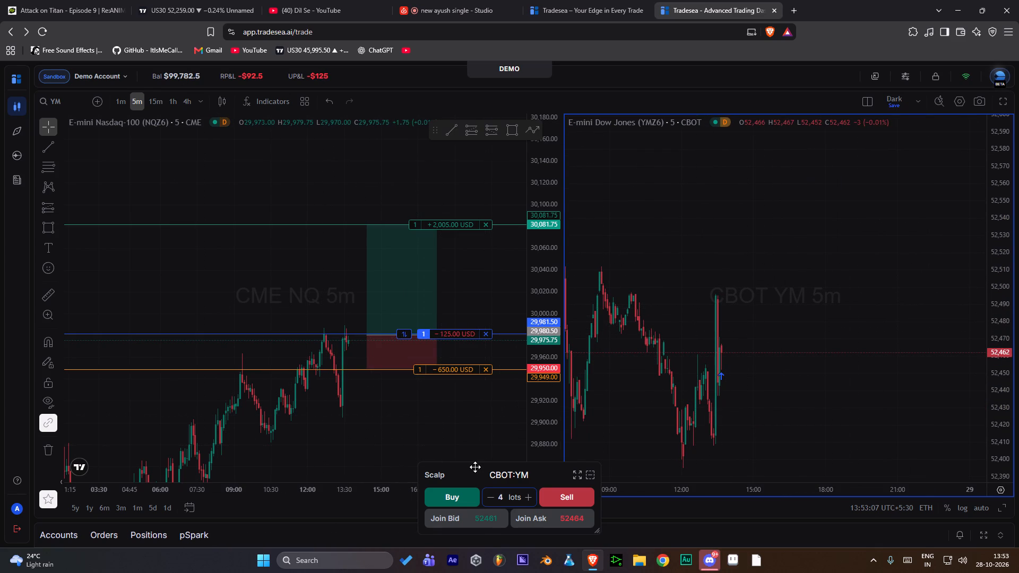
{"action": "left_click", "coordinate": [435, 410]}
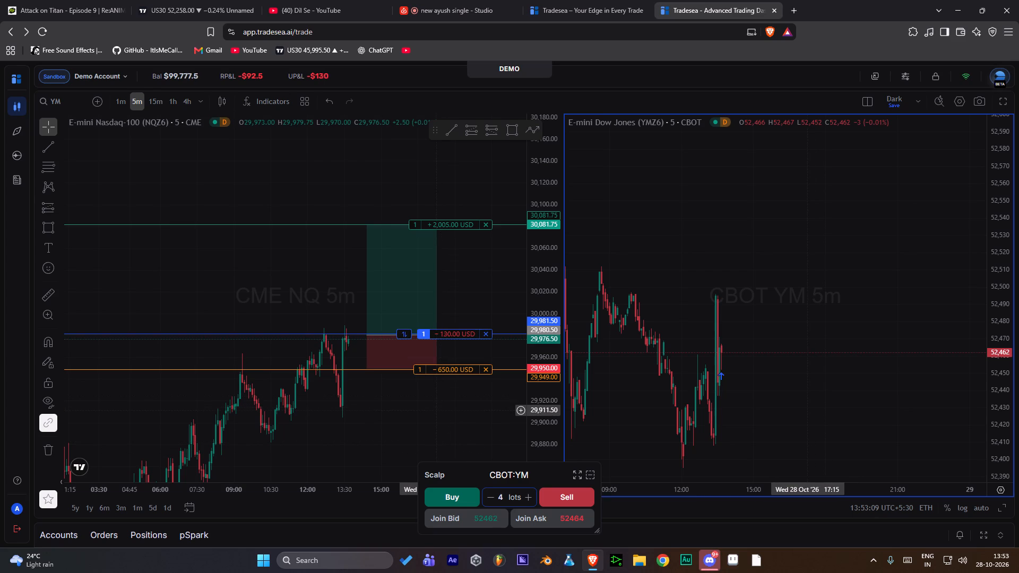
{"action": "left_click", "coordinate": [454, 496]}
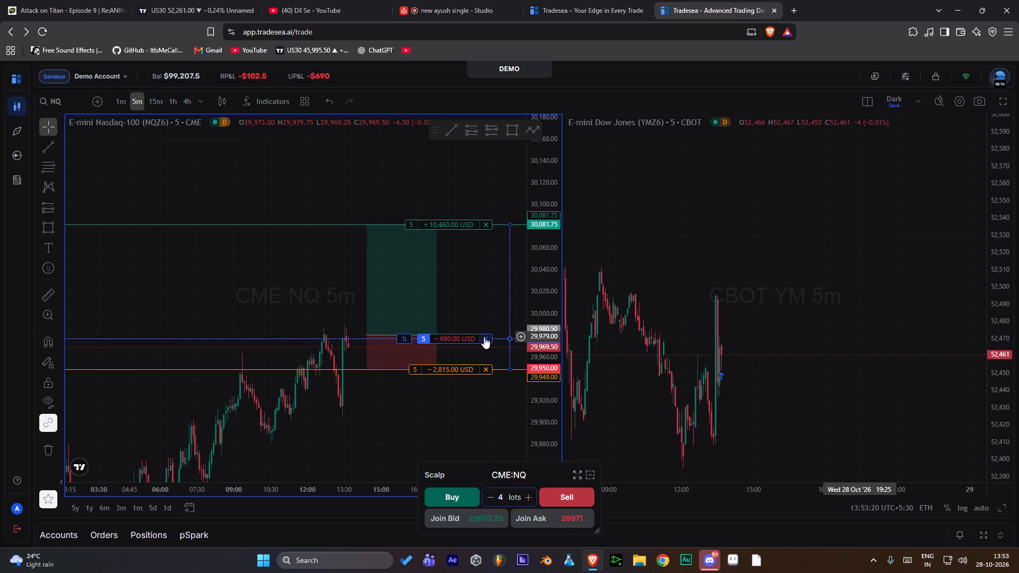
Examine the five-lot NQ position on its entry line, in the open positions list and in the open orders list.
{"action": "left_click", "coordinate": [450, 336]}
{"action": "left_click", "coordinate": [450, 336]}
{"action": "double_click", "coordinate": [422, 340]}
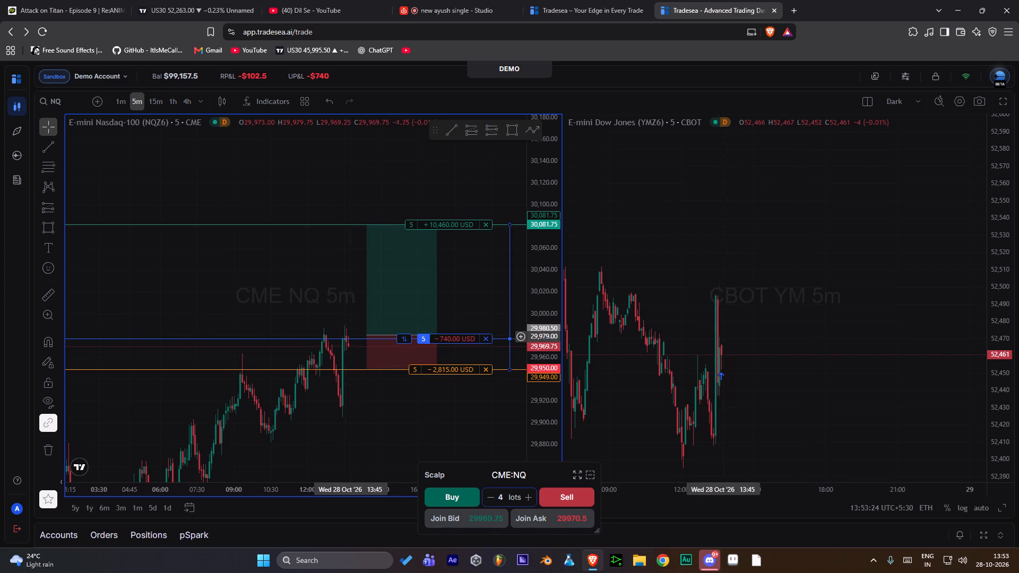
{"action": "left_click", "coordinate": [149, 541]}
{"action": "left_click", "coordinate": [149, 529]}
{"action": "left_click", "coordinate": [188, 347]}
{"action": "left_click", "coordinate": [192, 339]}
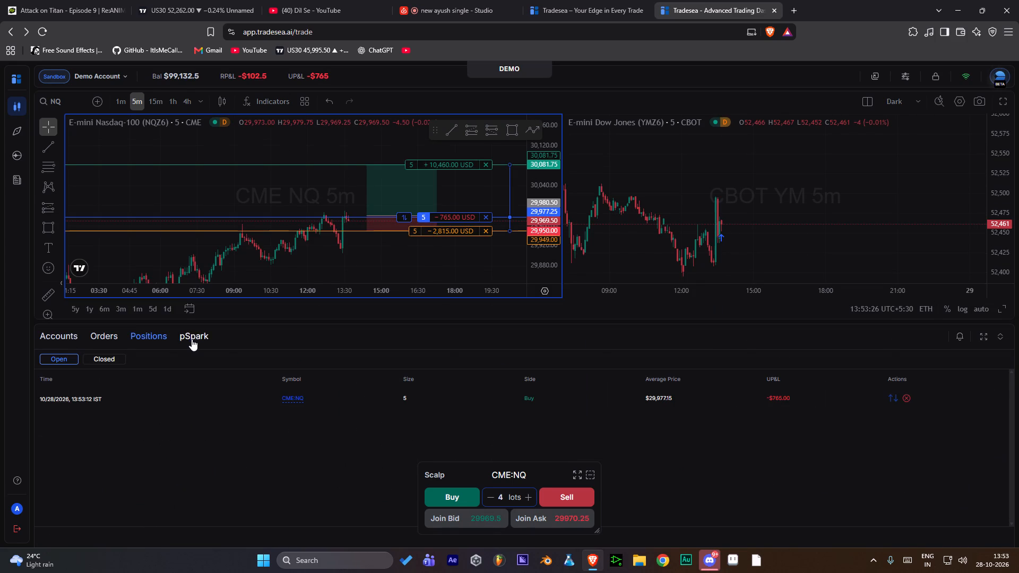
{"action": "left_click", "coordinate": [161, 337]}
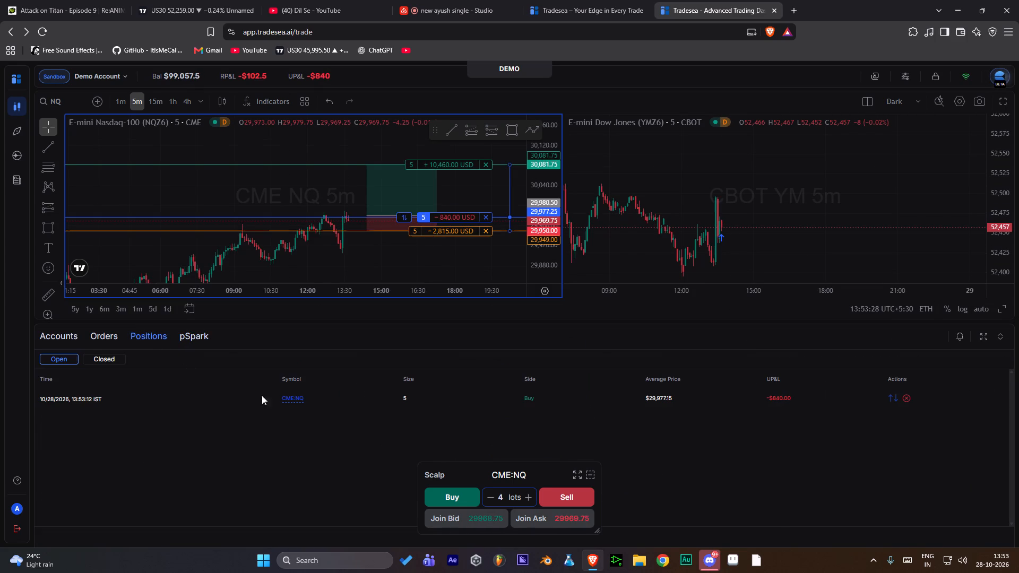
{"action": "left_click", "coordinate": [402, 398]}
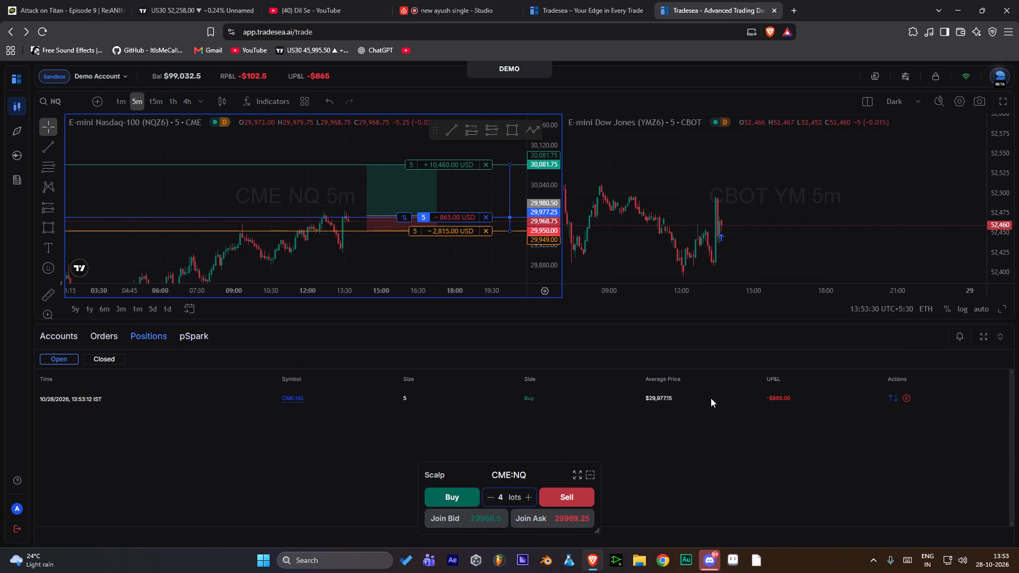
{"action": "left_click", "coordinate": [714, 398]}
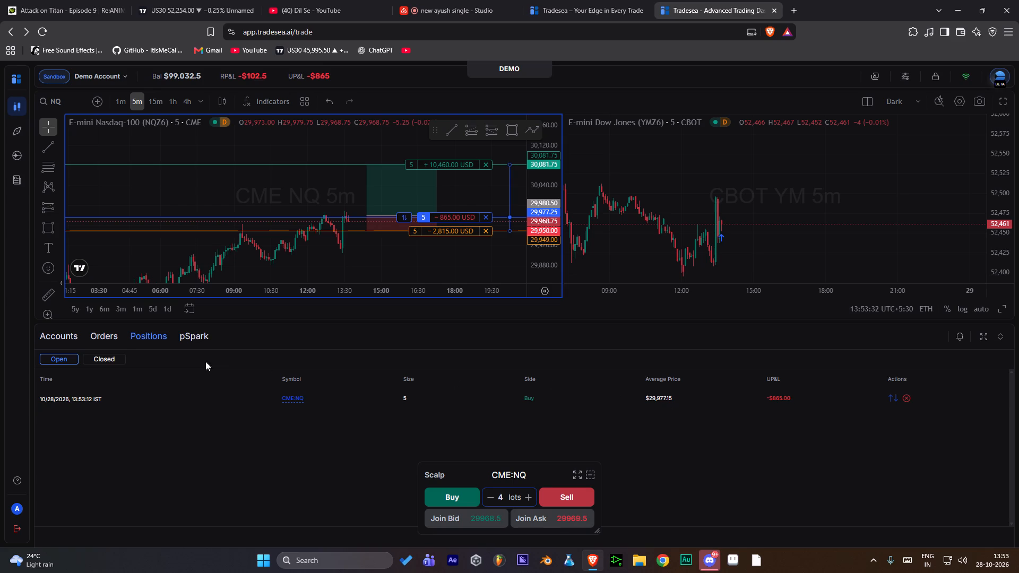
{"action": "left_click", "coordinate": [102, 342]}
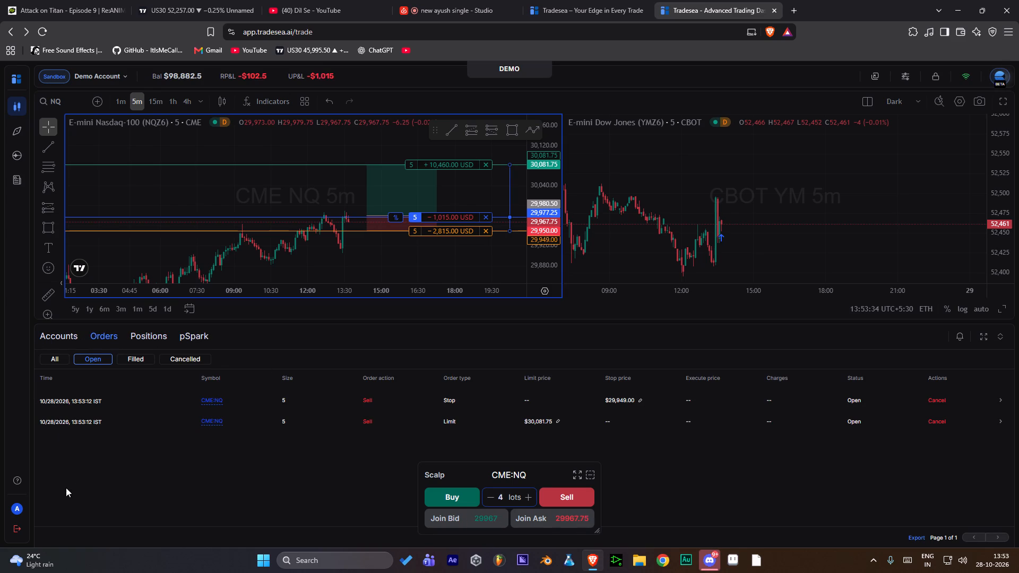
{"action": "double_click", "coordinate": [206, 526]}
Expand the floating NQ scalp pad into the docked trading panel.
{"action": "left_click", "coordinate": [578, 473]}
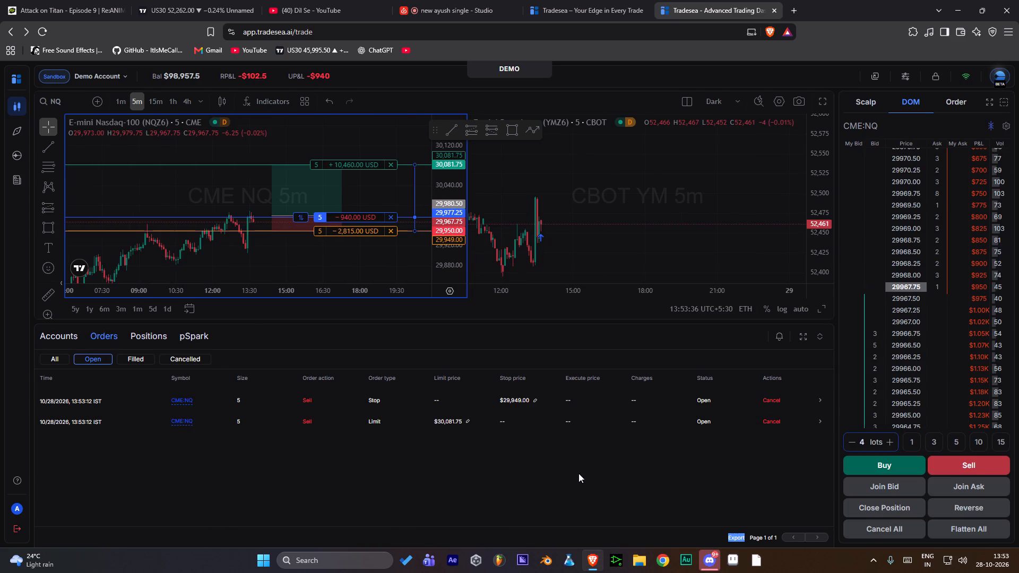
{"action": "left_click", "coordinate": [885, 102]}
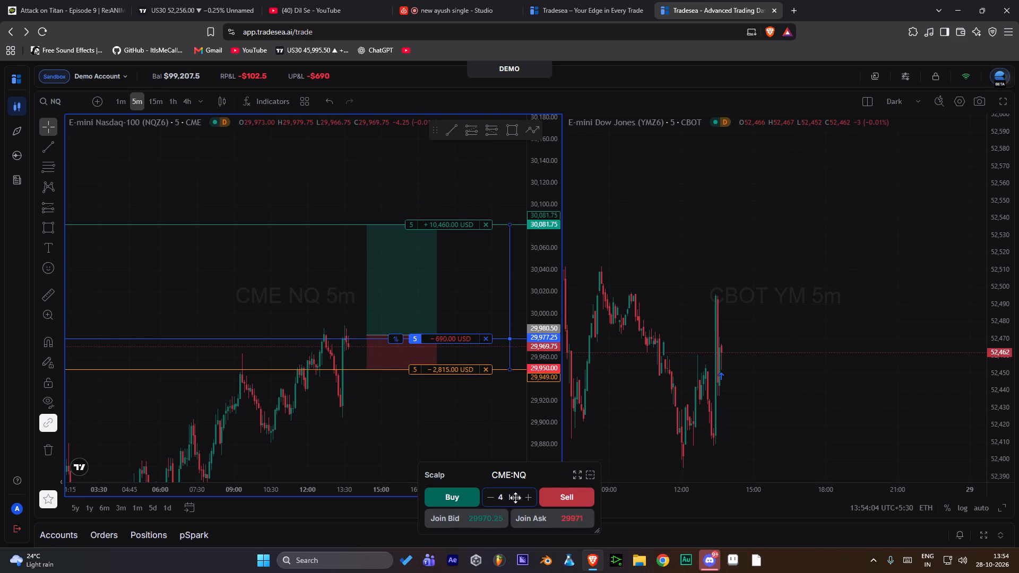
Set the NQ scalp pad quantity to 2 lots.
{"action": "double_click", "coordinate": [487, 497]}
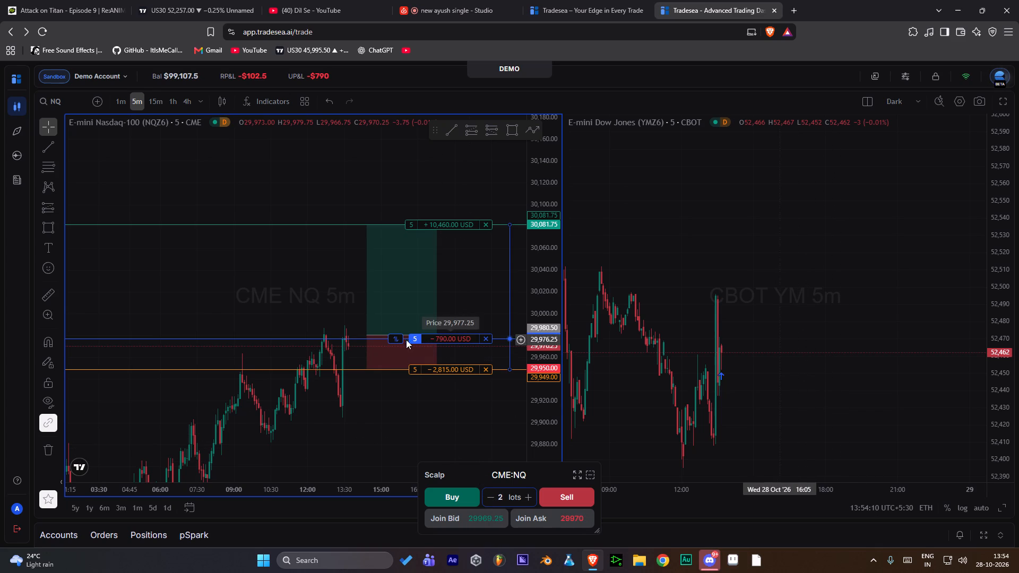
Reverse the five-lot NQ position from its entry line on the chart.
{"action": "left_click_drag", "start_coordinate": [392, 340], "coordinate": [346, 289]}
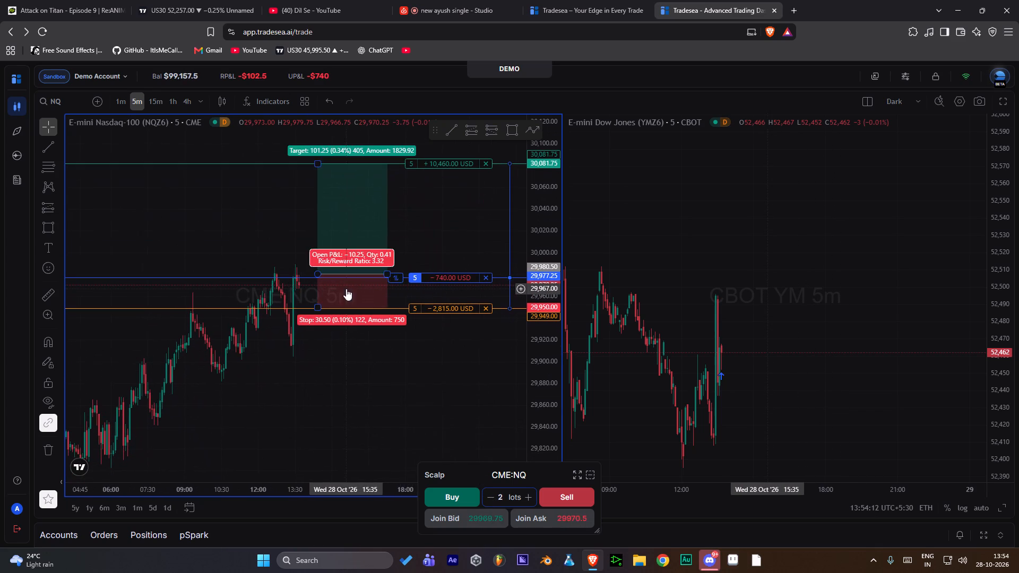
{"action": "left_click", "coordinate": [399, 281]}
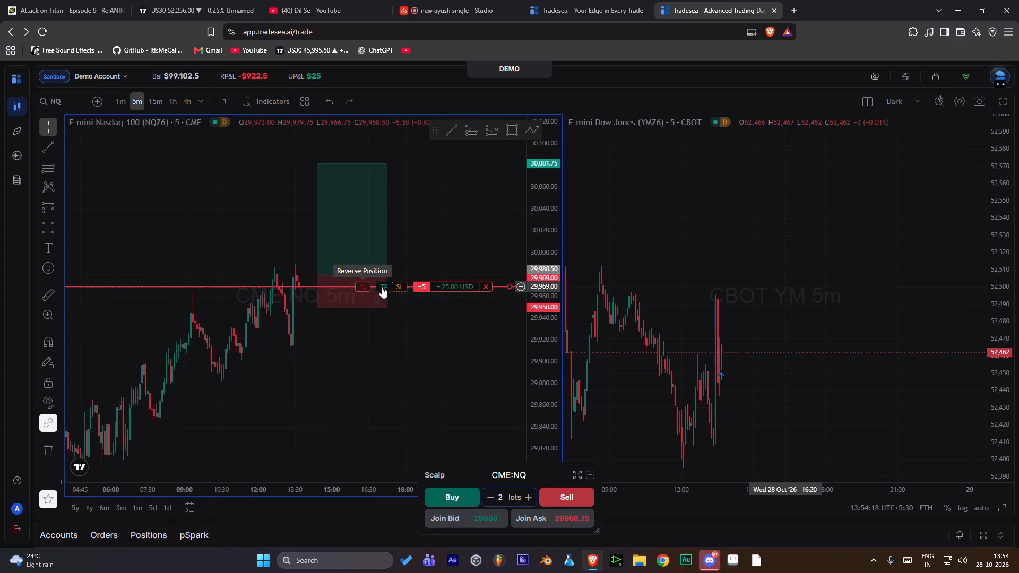
Close the reversed five-lot NQ short position from its entry line on the chart.
{"action": "left_click", "coordinate": [486, 286]}
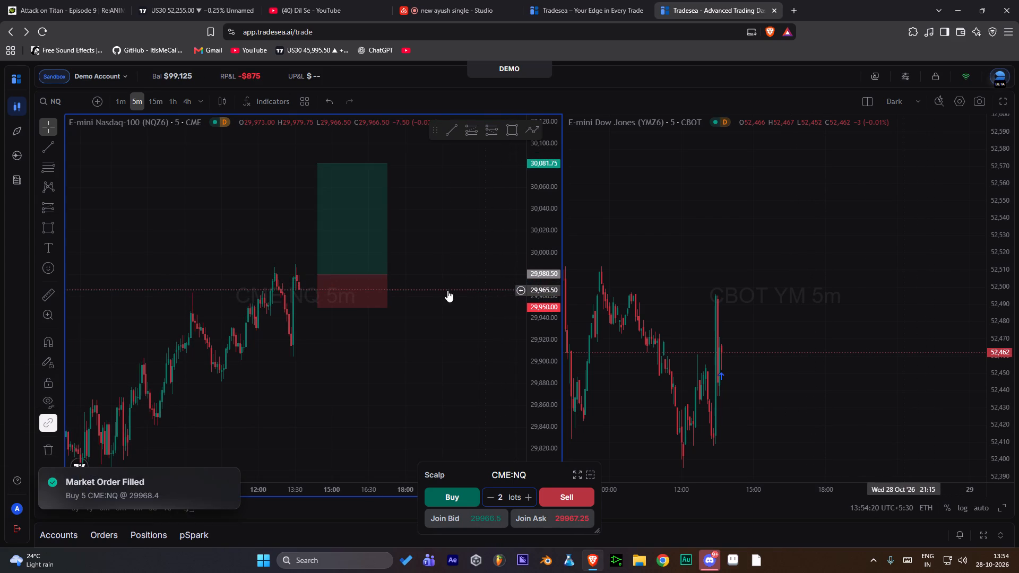
{"action": "left_click_drag", "start_coordinate": [442, 290], "coordinate": [462, 323]}
{"action": "left_click_drag", "start_coordinate": [468, 324], "coordinate": [480, 324]}
{"action": "left_click_drag", "start_coordinate": [479, 327], "coordinate": [496, 325]}
Make the YM chart active and try twice to buy 20 lots of YM at market from the scalp pad.
{"action": "left_click", "coordinate": [698, 326]}
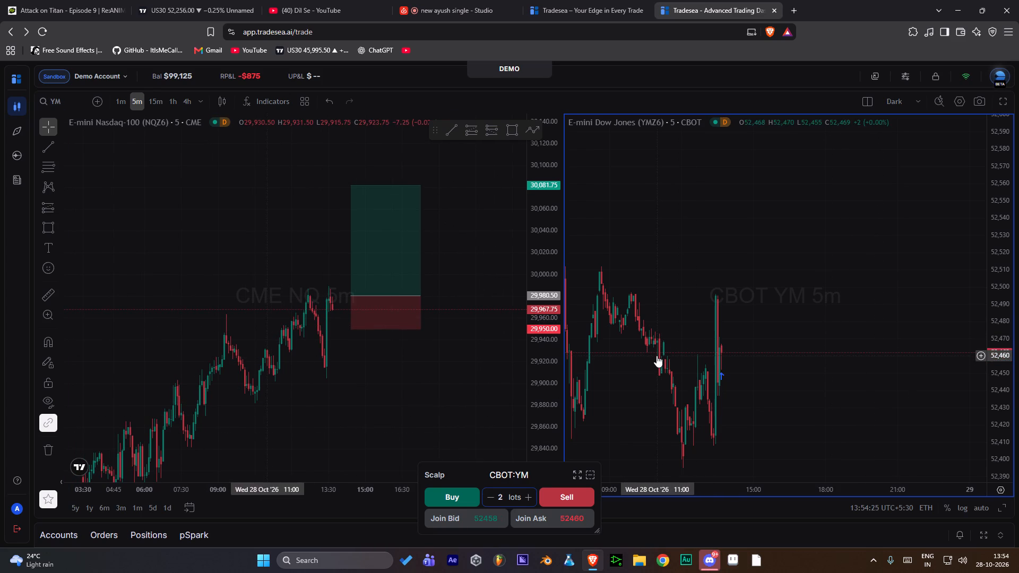
{"action": "triple_click", "coordinate": [529, 495]}
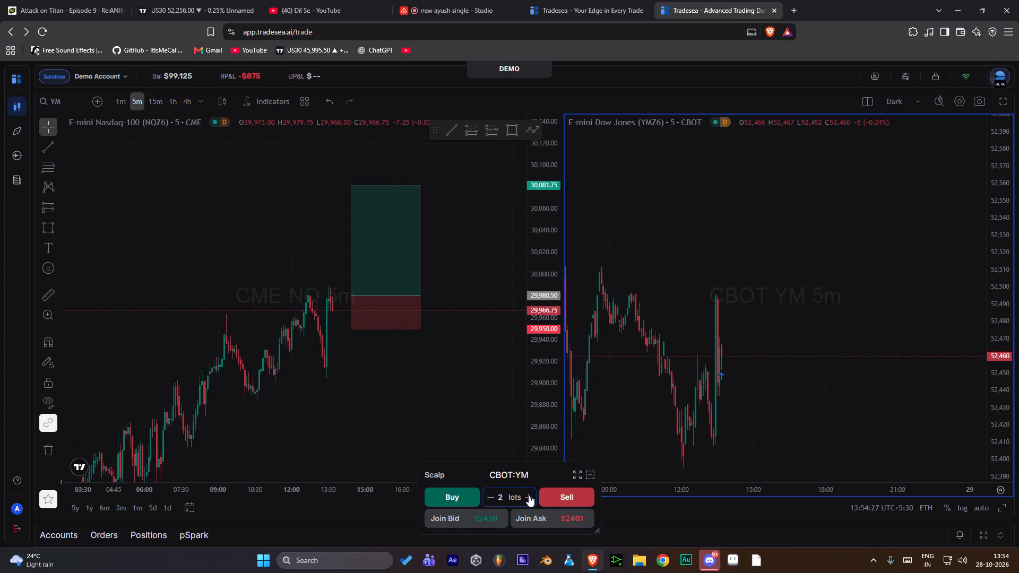
{"action": "double_click", "coordinate": [529, 495]}
{"action": "left_click", "coordinate": [529, 495]}
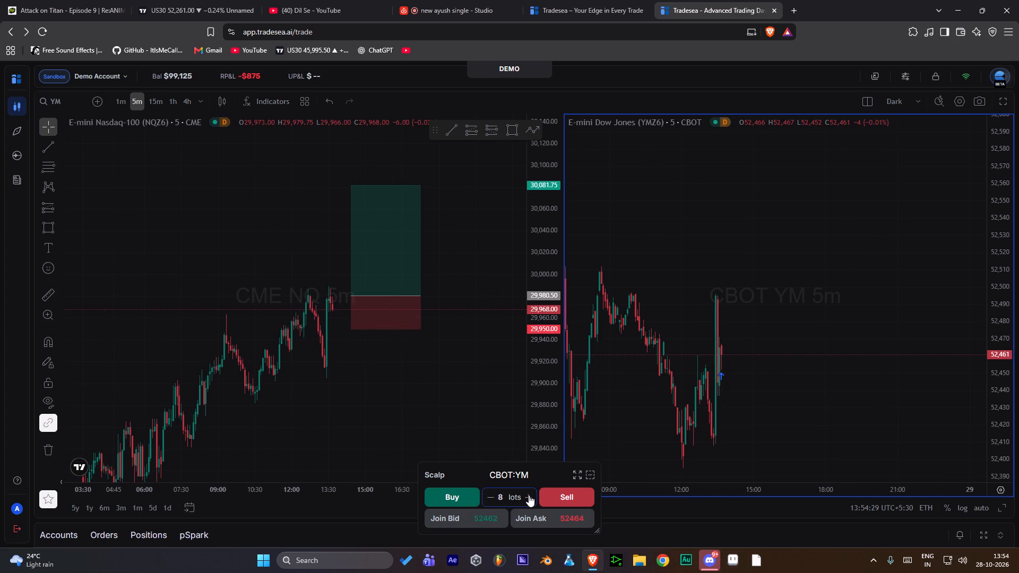
{"action": "double_click", "coordinate": [529, 495]}
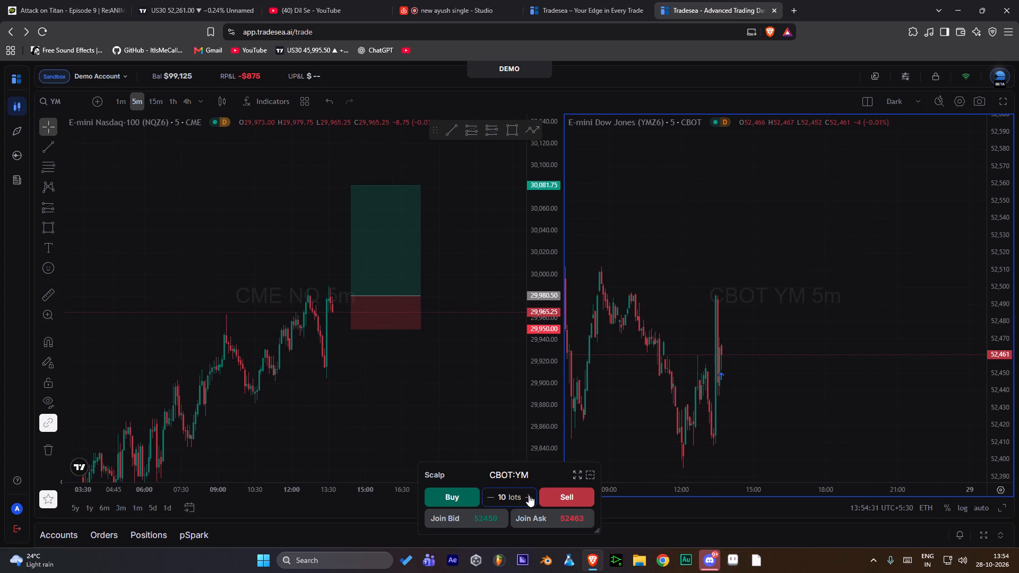
{"action": "double_click", "coordinate": [529, 495]}
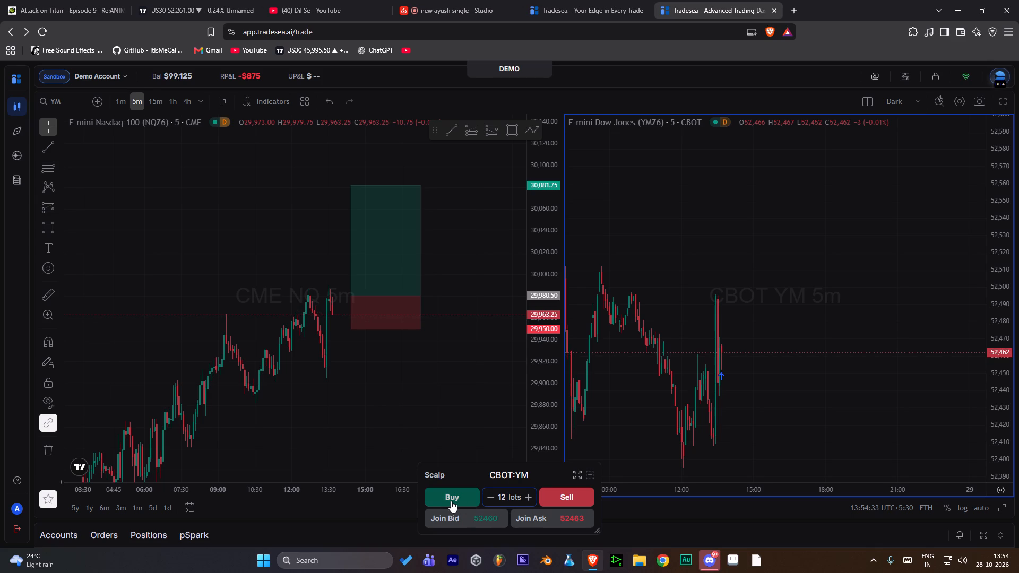
{"action": "triple_click", "coordinate": [528, 500]}
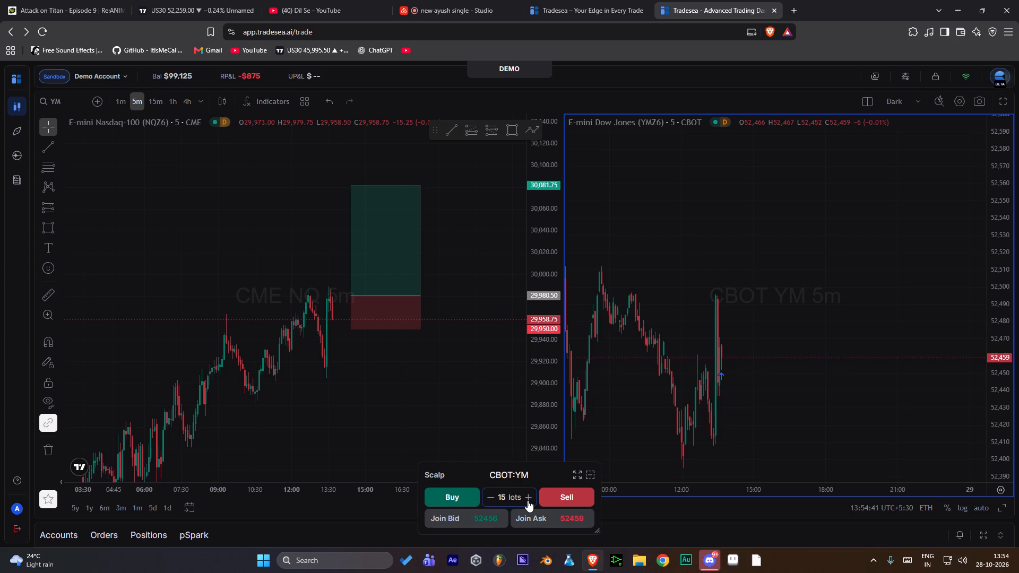
{"action": "triple_click", "coordinate": [528, 500]}
{"action": "double_click", "coordinate": [528, 500]}
{"action": "left_click", "coordinate": [475, 500]}
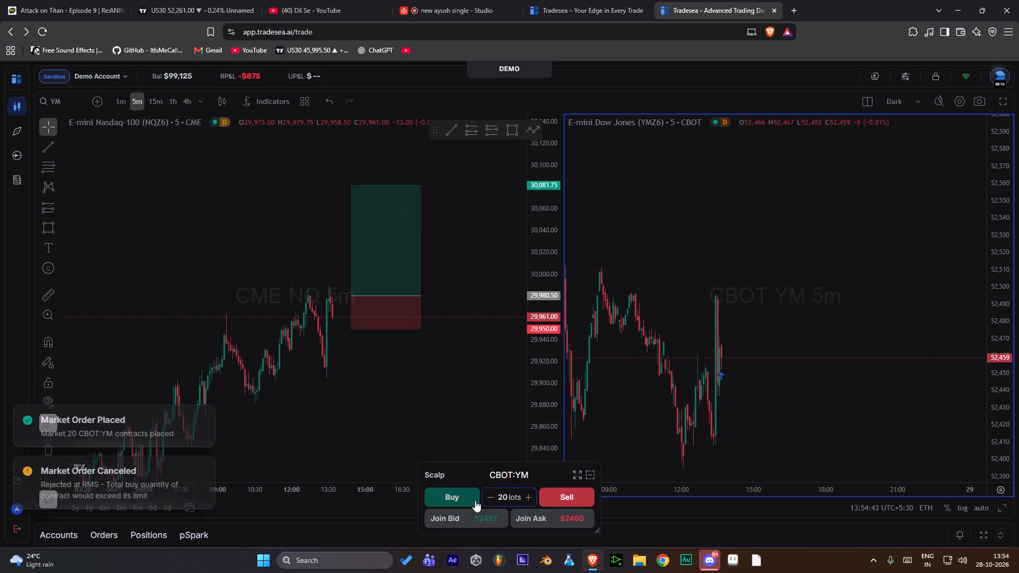
{"action": "scroll", "coordinate": [704, 408], "scroll_direction": "up", "scroll_amount": 2}
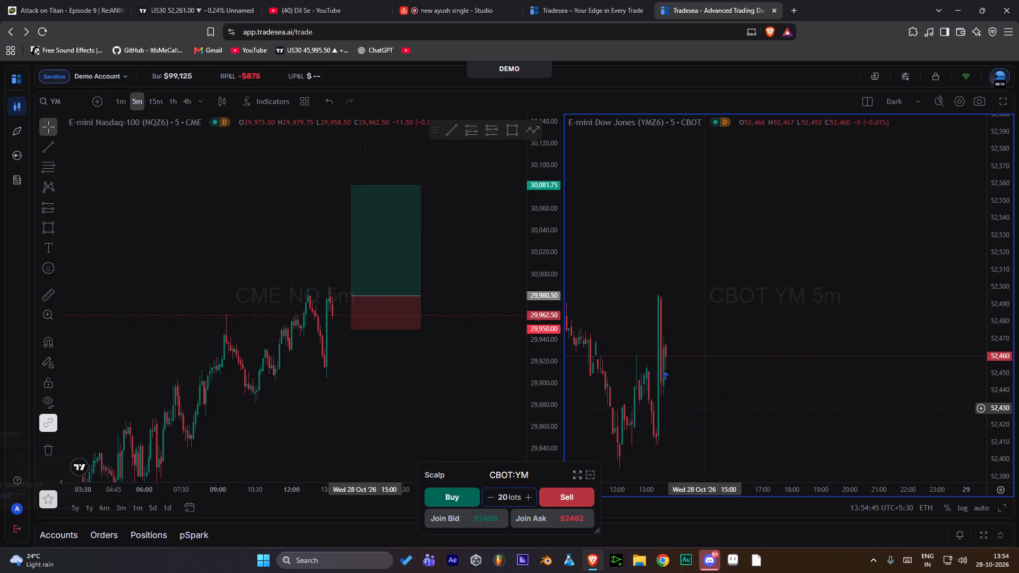
{"action": "left_click", "coordinate": [773, 323]}
{"action": "left_click", "coordinate": [463, 497]}
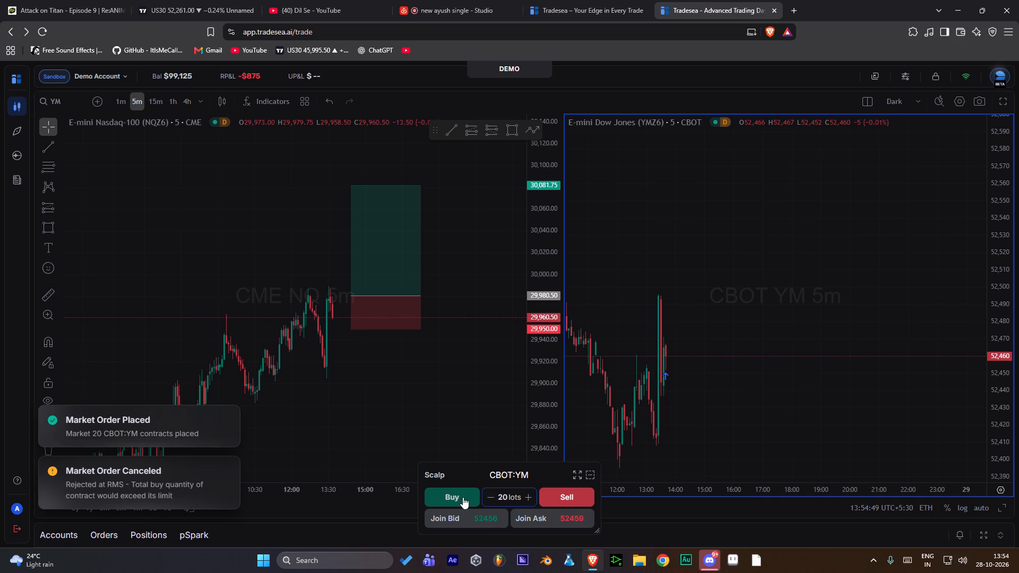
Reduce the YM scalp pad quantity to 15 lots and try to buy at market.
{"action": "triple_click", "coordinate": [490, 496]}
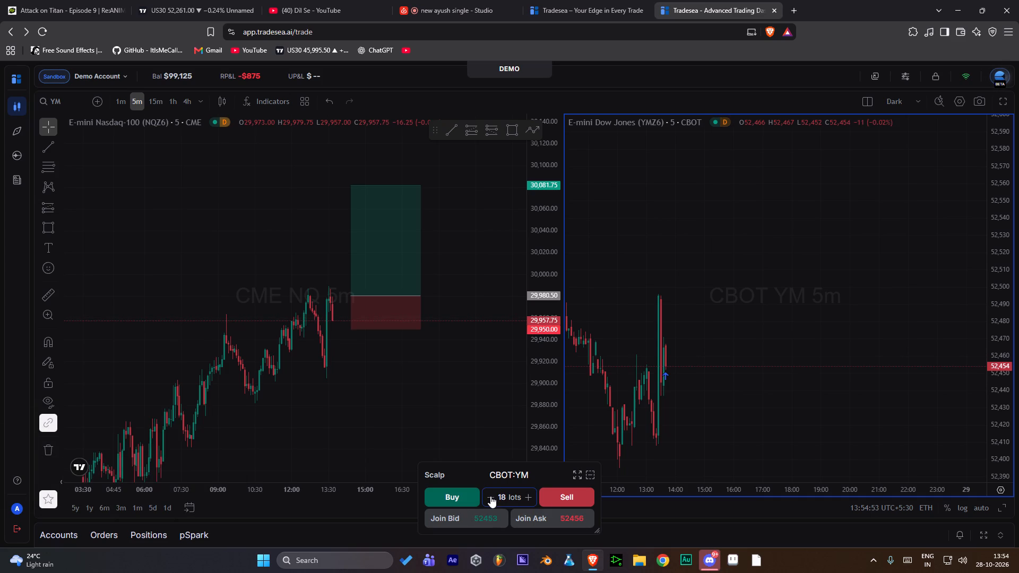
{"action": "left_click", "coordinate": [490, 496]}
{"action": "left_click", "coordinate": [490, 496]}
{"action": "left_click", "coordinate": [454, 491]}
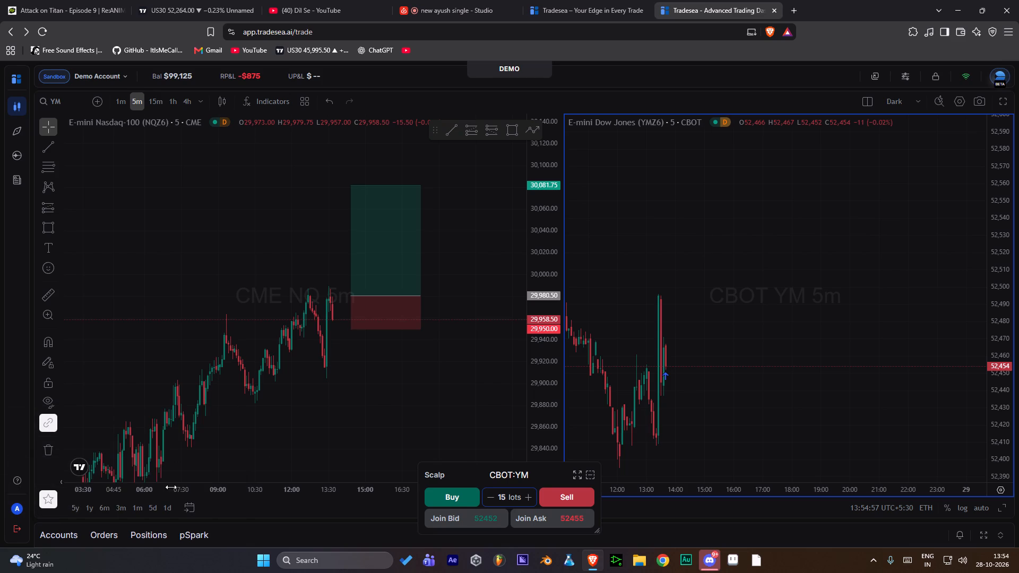
Set the YM scalp pad quantity to 10 lots and buy YM at market.
{"action": "triple_click", "coordinate": [491, 498]}
{"action": "double_click", "coordinate": [491, 498]}
{"action": "left_click", "coordinate": [467, 500]}
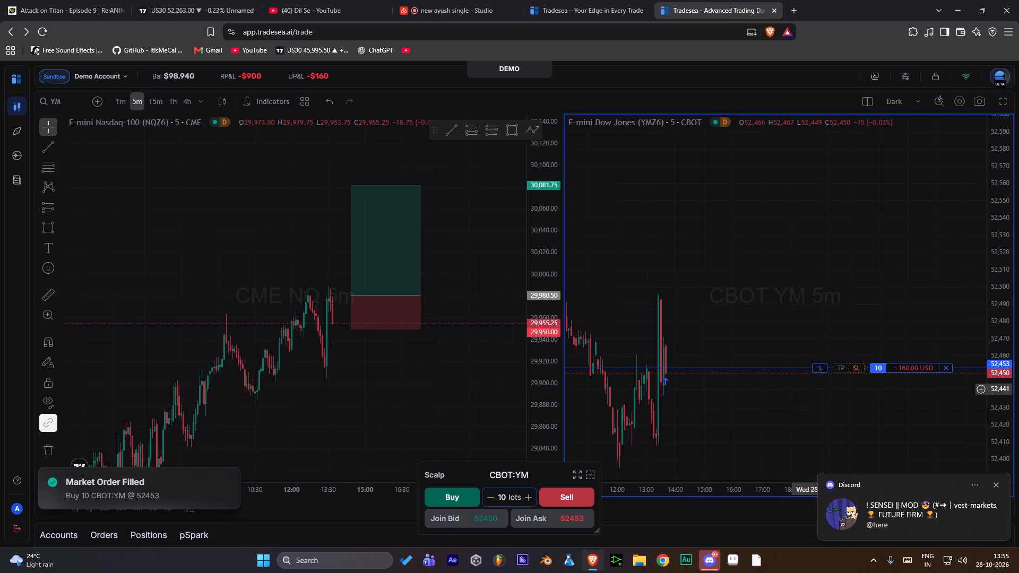
Add a take profit at about 52,552 to the ten-lot YM position on the chart.
{"action": "left_click", "coordinate": [897, 370]}
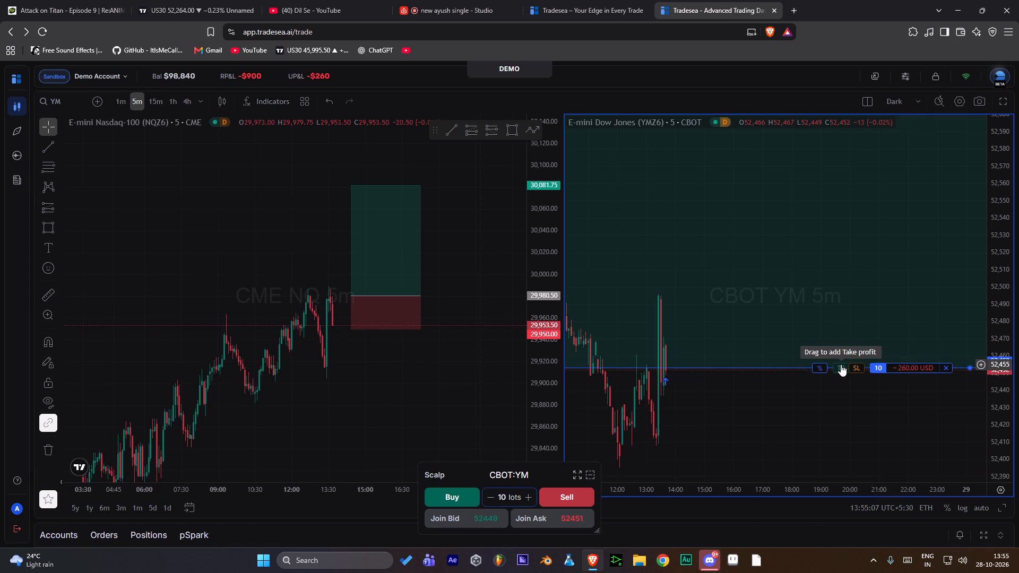
{"action": "left_click_drag", "start_coordinate": [841, 364], "coordinate": [833, 279]}
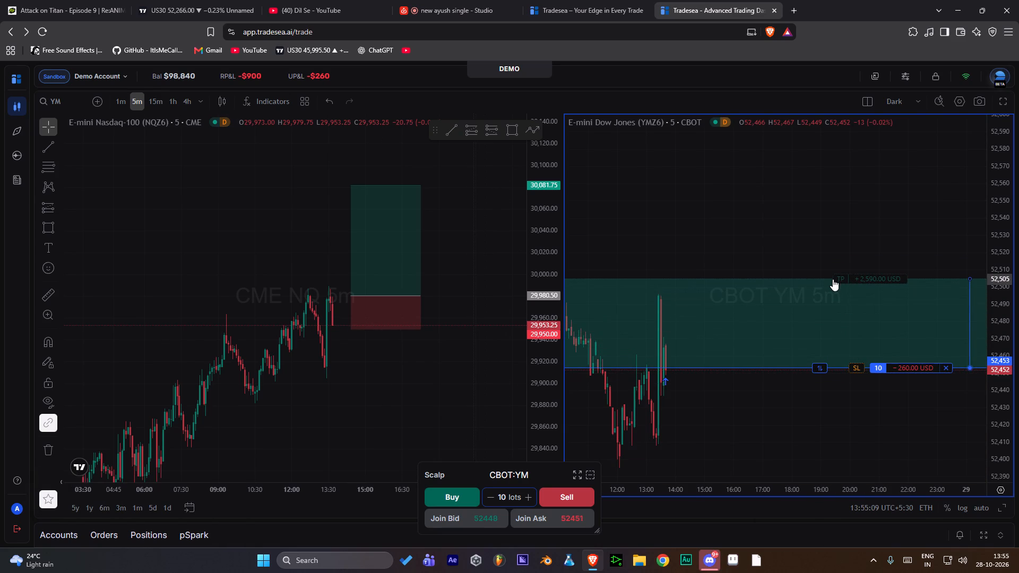
{"action": "left_click_drag", "start_coordinate": [833, 279], "coordinate": [801, 201]}
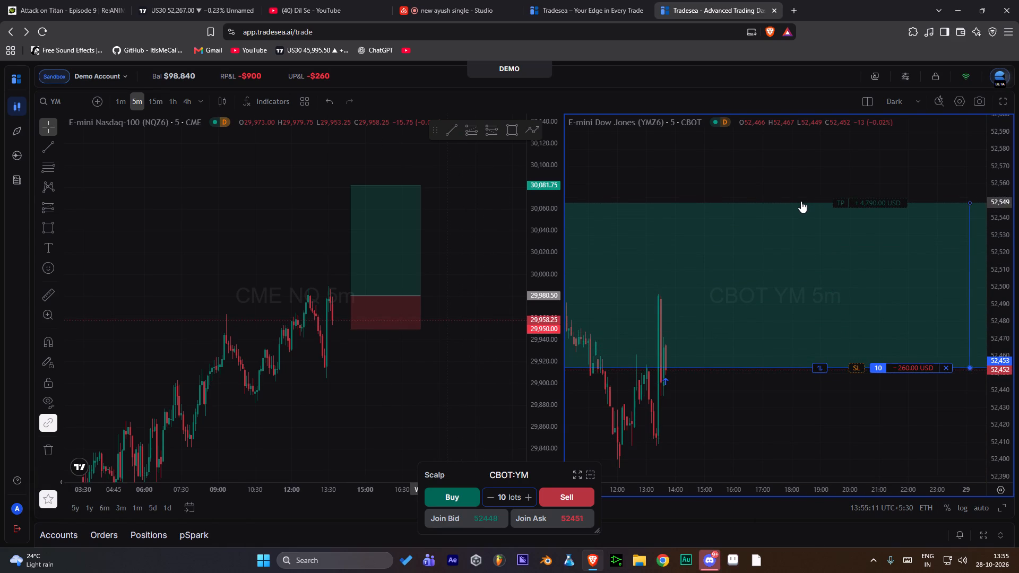
{"action": "left_click_drag", "start_coordinate": [801, 201], "coordinate": [797, 198]}
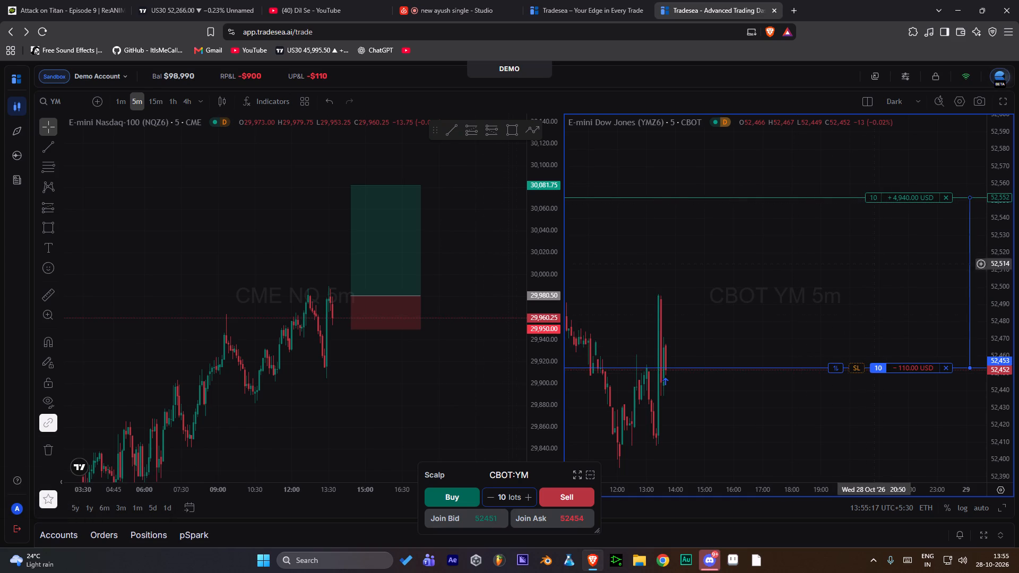
Add a stop loss at about 52,413 to the ten-lot YM position on the chart.
{"action": "left_click_drag", "start_coordinate": [857, 370], "coordinate": [856, 437]}
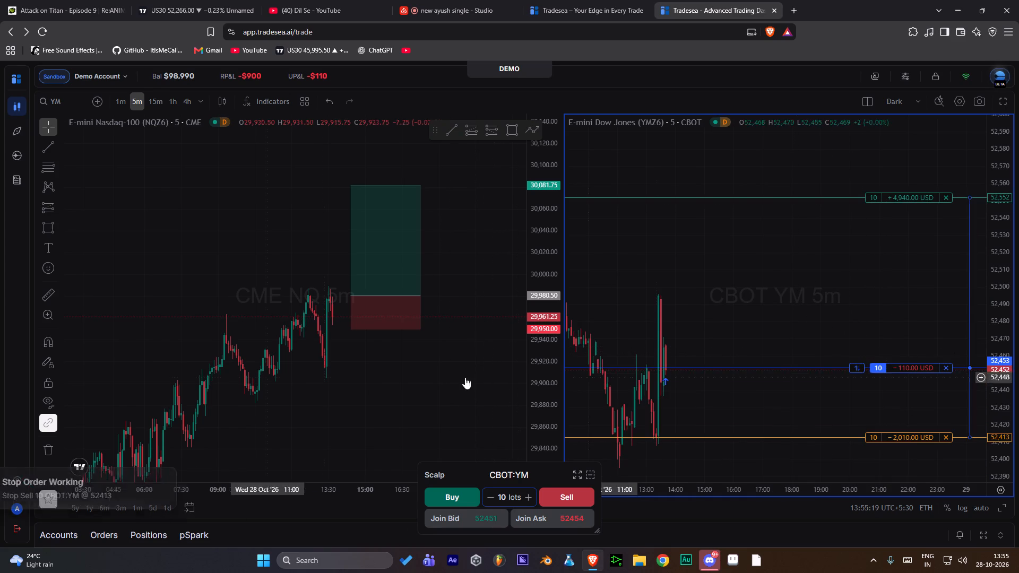
Draw a long position on the YM chart with its entry at about 52,453 and its target at about 52,553.
{"action": "left_click", "coordinate": [471, 132]}
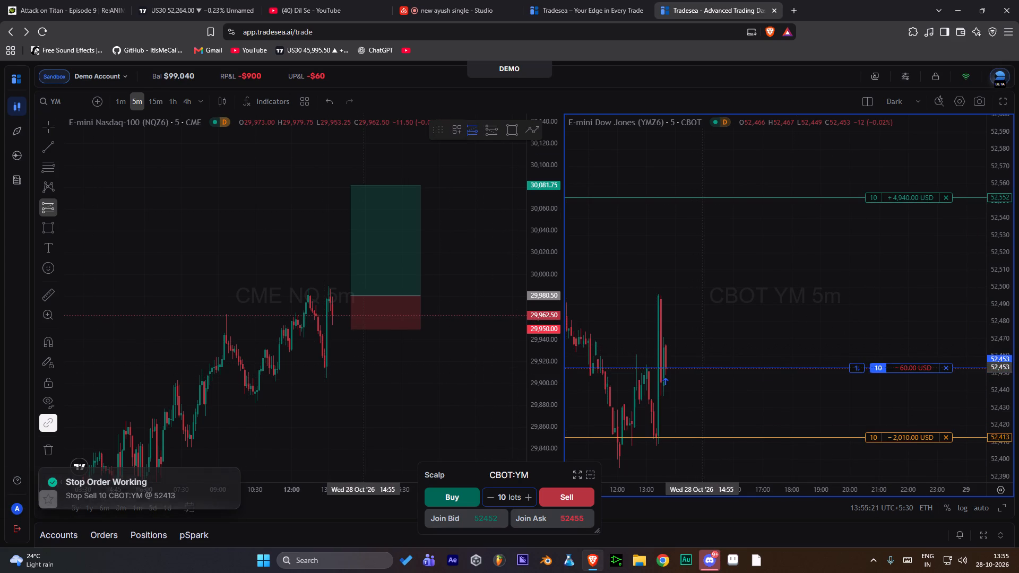
{"action": "left_click", "coordinate": [703, 368]}
{"action": "left_click_drag", "start_coordinate": [702, 334], "coordinate": [710, 199]}
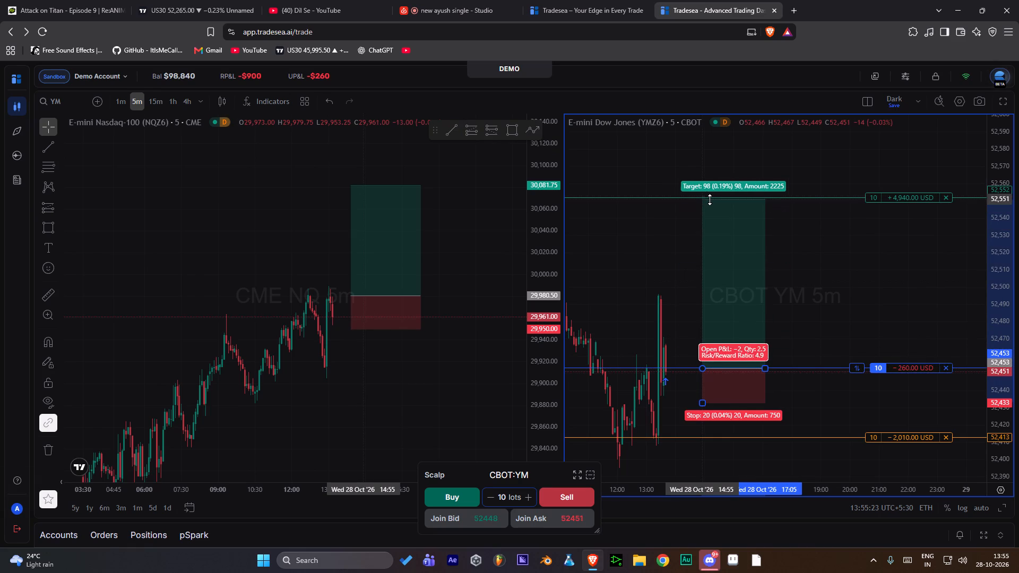
{"action": "left_click_drag", "start_coordinate": [710, 199], "coordinate": [707, 199]}
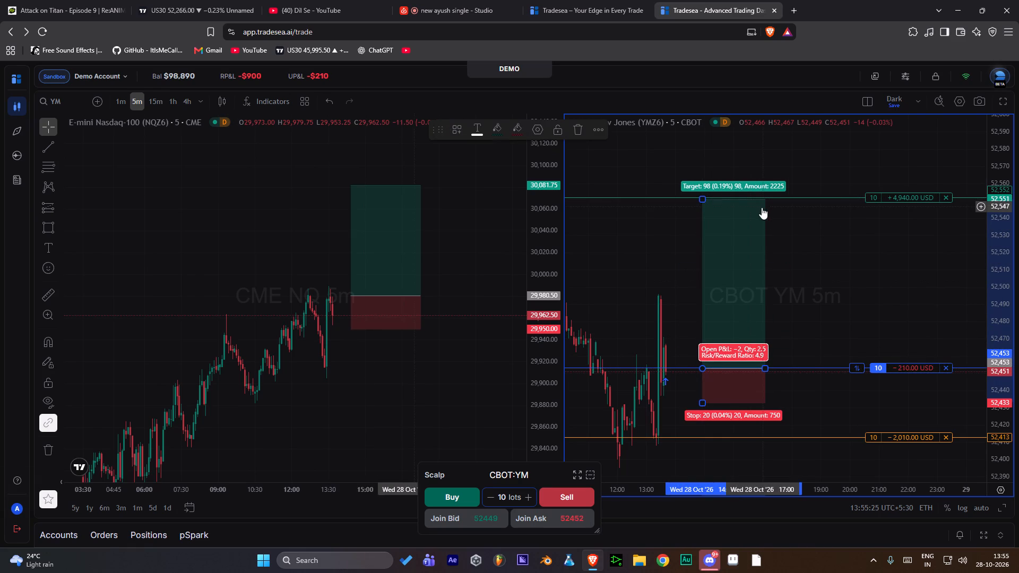
{"action": "left_click_drag", "start_coordinate": [703, 201], "coordinate": [692, 196]}
Move the YM take profit line to about 52,553, level with the long position drawing's target.
{"action": "left_click_drag", "start_coordinate": [906, 199], "coordinate": [900, 196]}
{"action": "left_click_drag", "start_coordinate": [900, 196], "coordinate": [908, 195]}
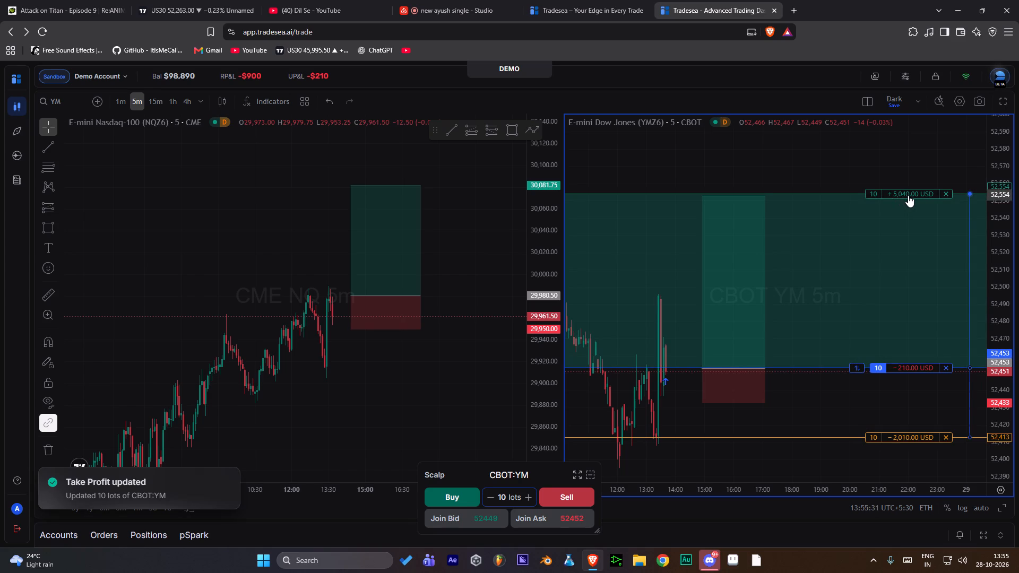
{"action": "left_click_drag", "start_coordinate": [908, 195], "coordinate": [911, 196]}
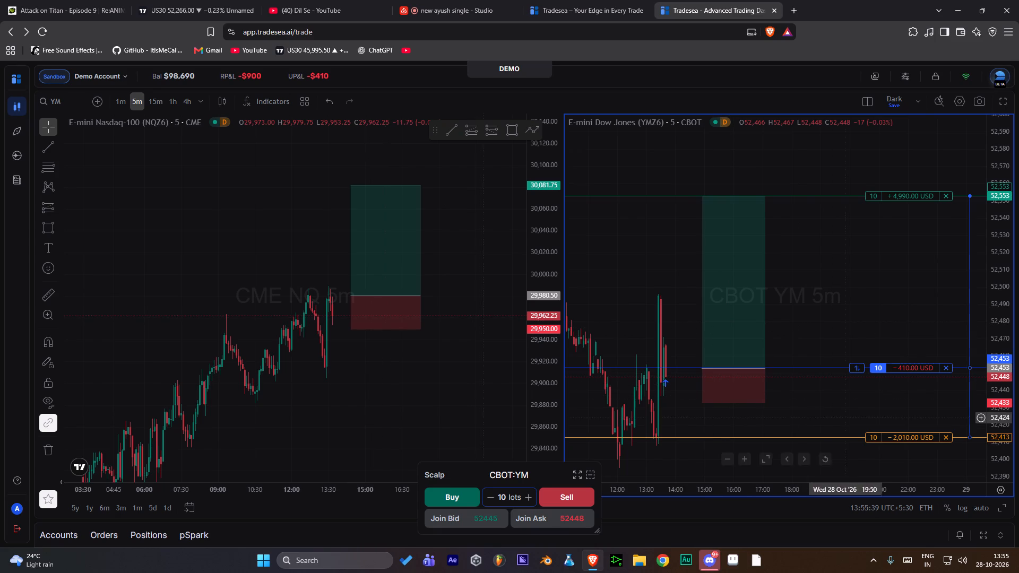
Move the YM stop loss line to about 52,423.
{"action": "left_click_drag", "start_coordinate": [897, 439], "coordinate": [874, 405]}
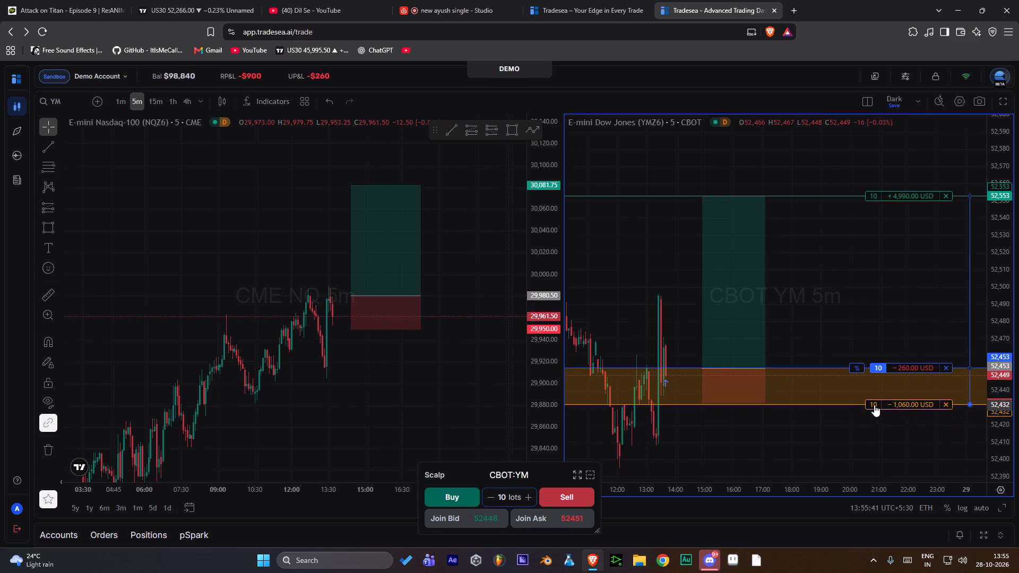
{"action": "left_click_drag", "start_coordinate": [874, 405], "coordinate": [882, 419]}
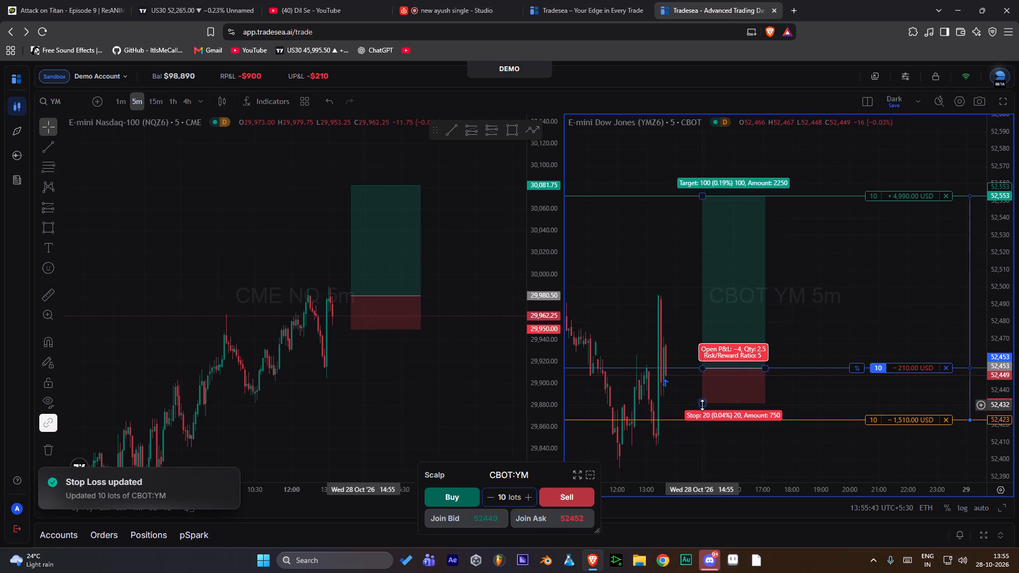
Lower the stop level of the YM long position drawing to about 52,424, near the stop loss line.
{"action": "left_click_drag", "start_coordinate": [702, 405], "coordinate": [683, 418]}
{"action": "left_click", "coordinate": [872, 306]}
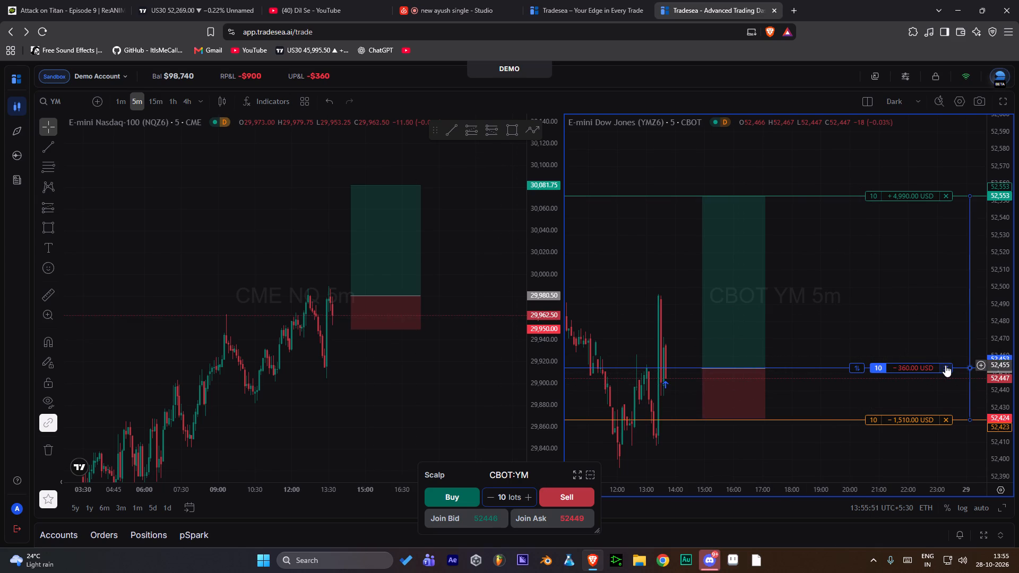
Examine the Partial Close dialog of the ten-lot YM position twice, dismissing it without closing any lots.
{"action": "right_click", "coordinate": [918, 369]}
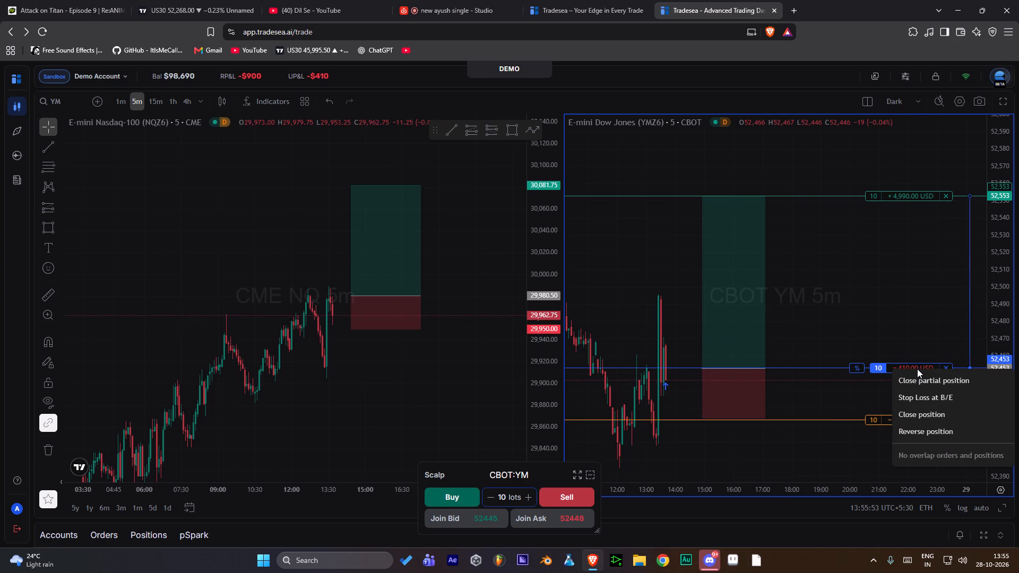
{"action": "left_click", "coordinate": [921, 381]}
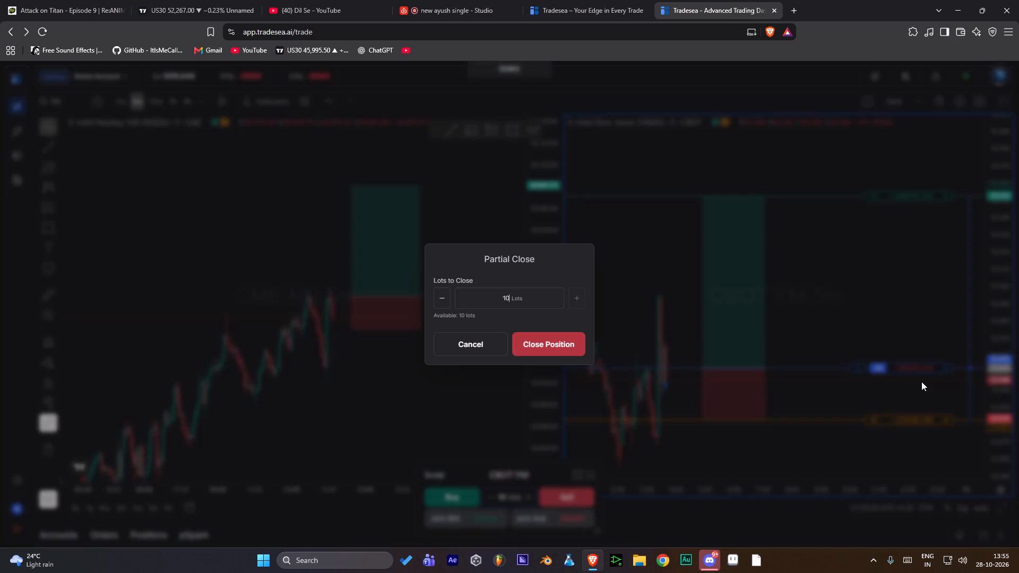
{"action": "left_click", "coordinate": [766, 296]}
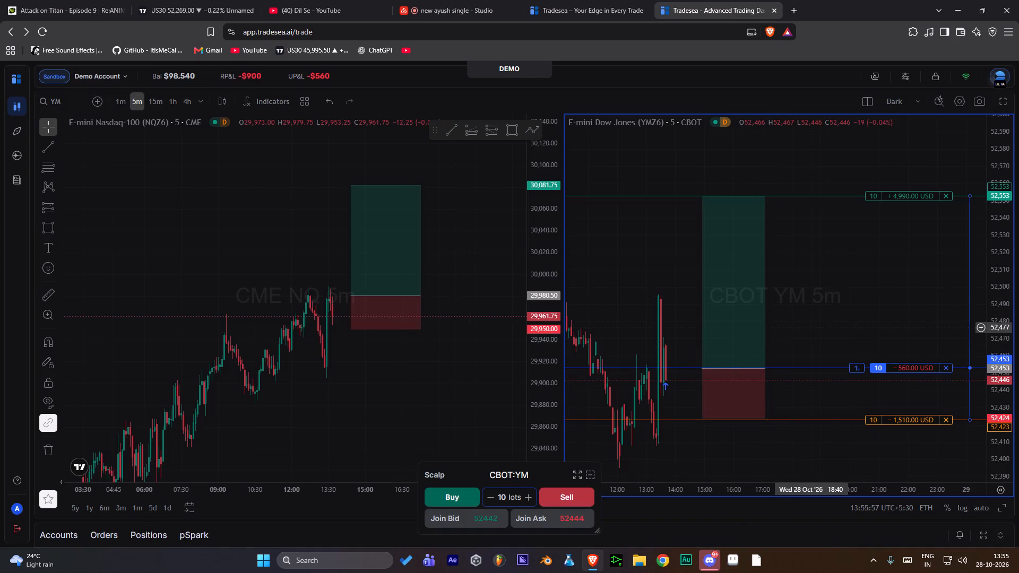
{"action": "left_click", "coordinate": [860, 337]}
{"action": "right_click", "coordinate": [891, 366]}
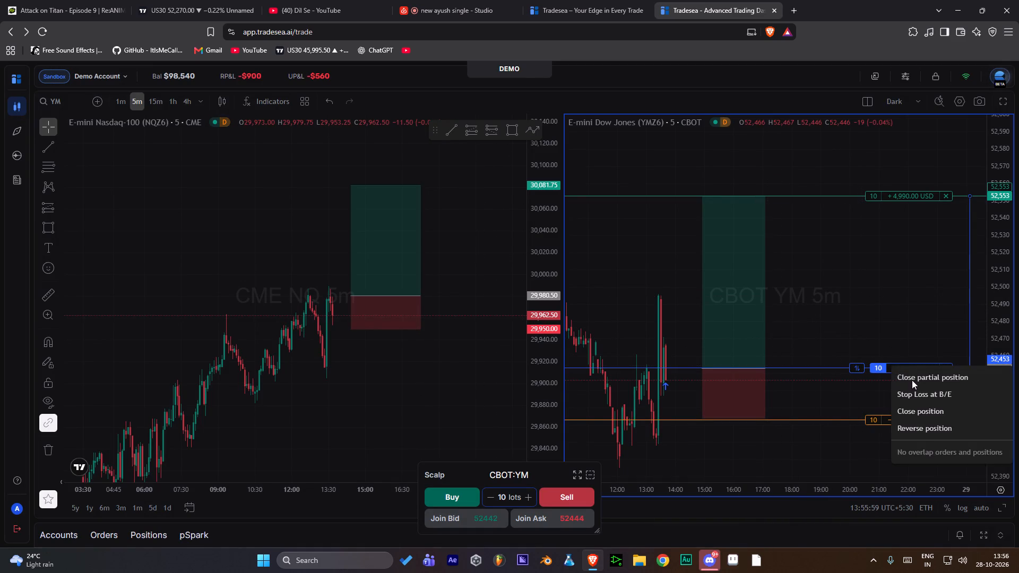
{"action": "left_click", "coordinate": [913, 381]}
{"action": "left_click", "coordinate": [863, 346]}
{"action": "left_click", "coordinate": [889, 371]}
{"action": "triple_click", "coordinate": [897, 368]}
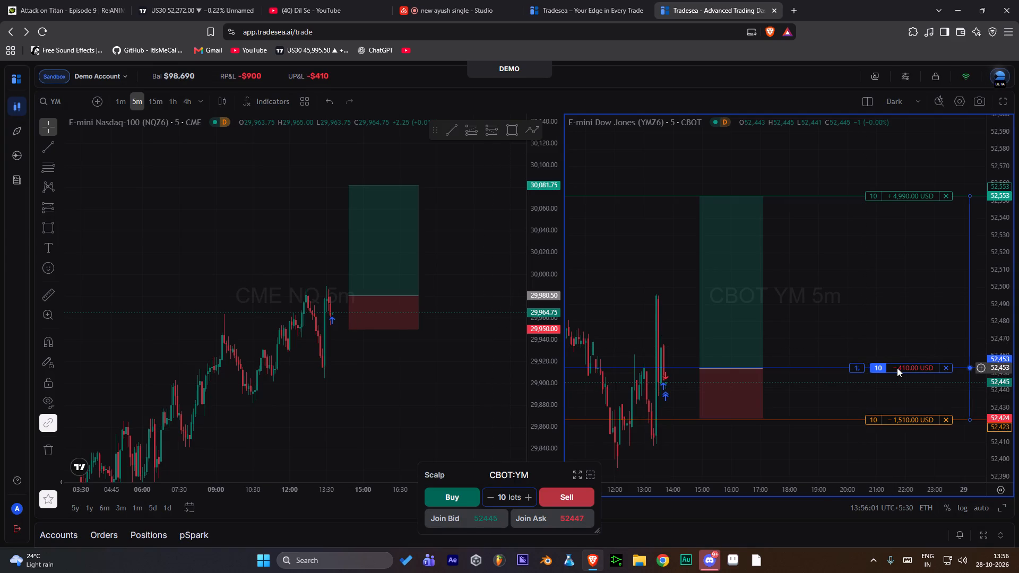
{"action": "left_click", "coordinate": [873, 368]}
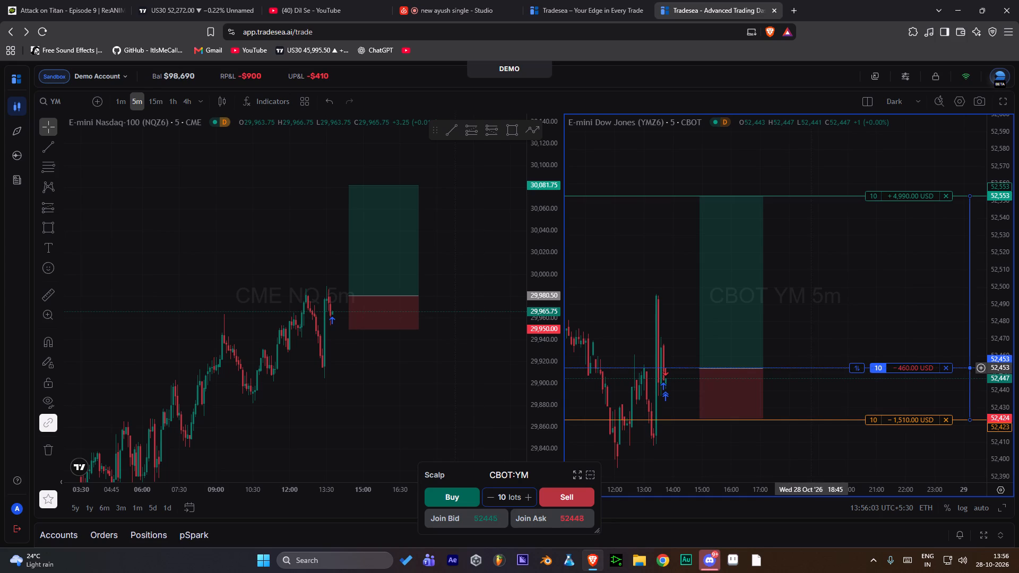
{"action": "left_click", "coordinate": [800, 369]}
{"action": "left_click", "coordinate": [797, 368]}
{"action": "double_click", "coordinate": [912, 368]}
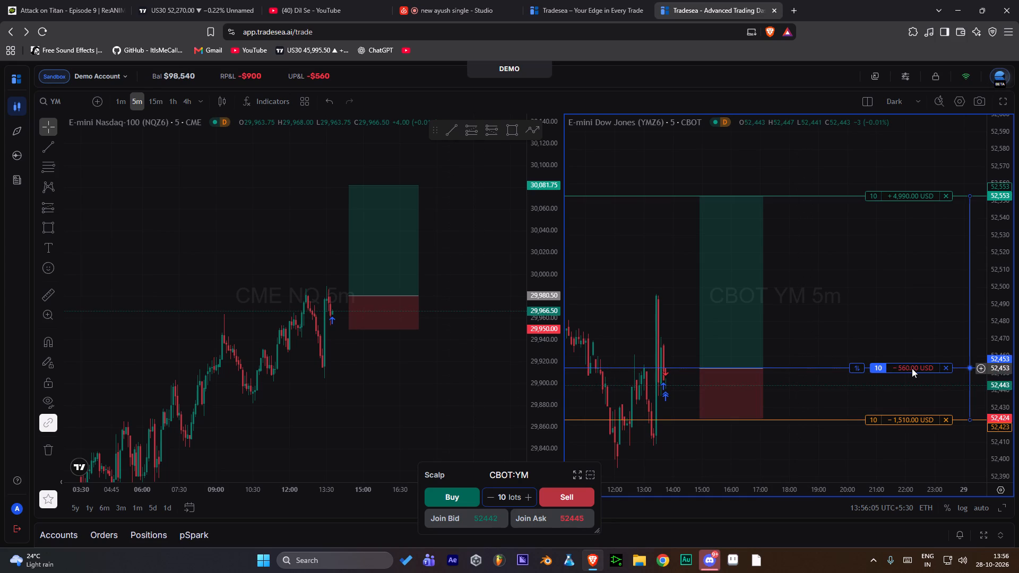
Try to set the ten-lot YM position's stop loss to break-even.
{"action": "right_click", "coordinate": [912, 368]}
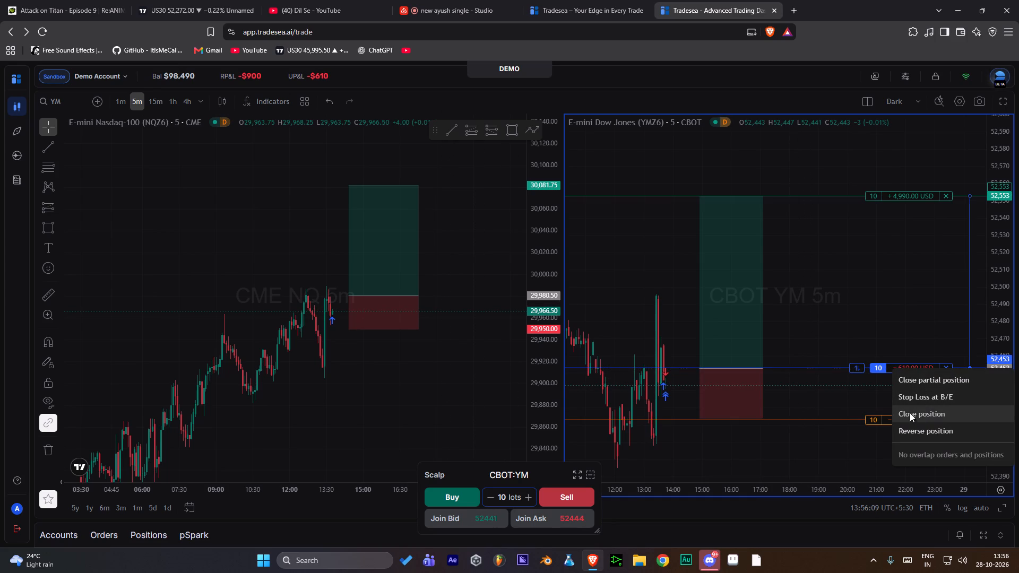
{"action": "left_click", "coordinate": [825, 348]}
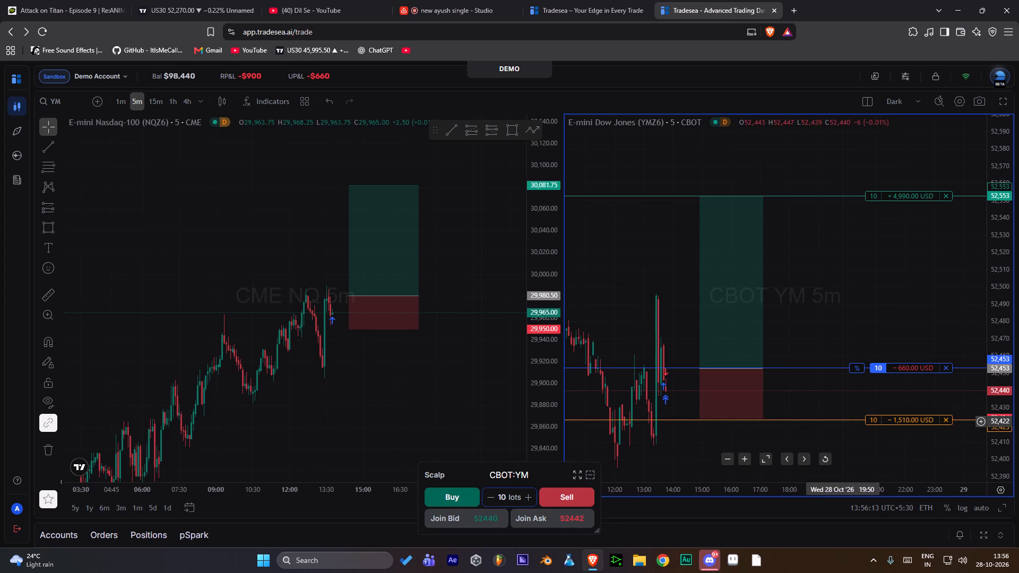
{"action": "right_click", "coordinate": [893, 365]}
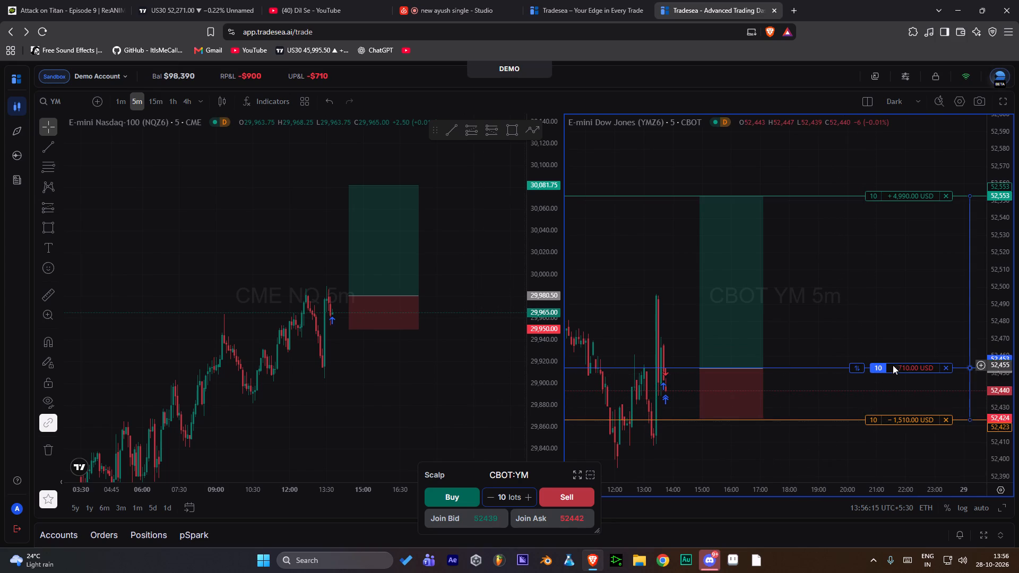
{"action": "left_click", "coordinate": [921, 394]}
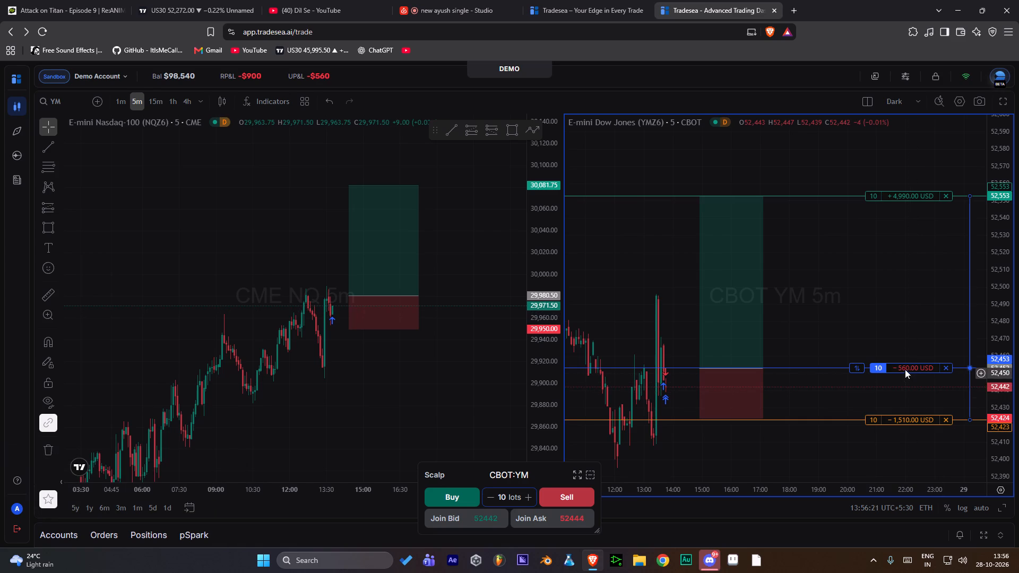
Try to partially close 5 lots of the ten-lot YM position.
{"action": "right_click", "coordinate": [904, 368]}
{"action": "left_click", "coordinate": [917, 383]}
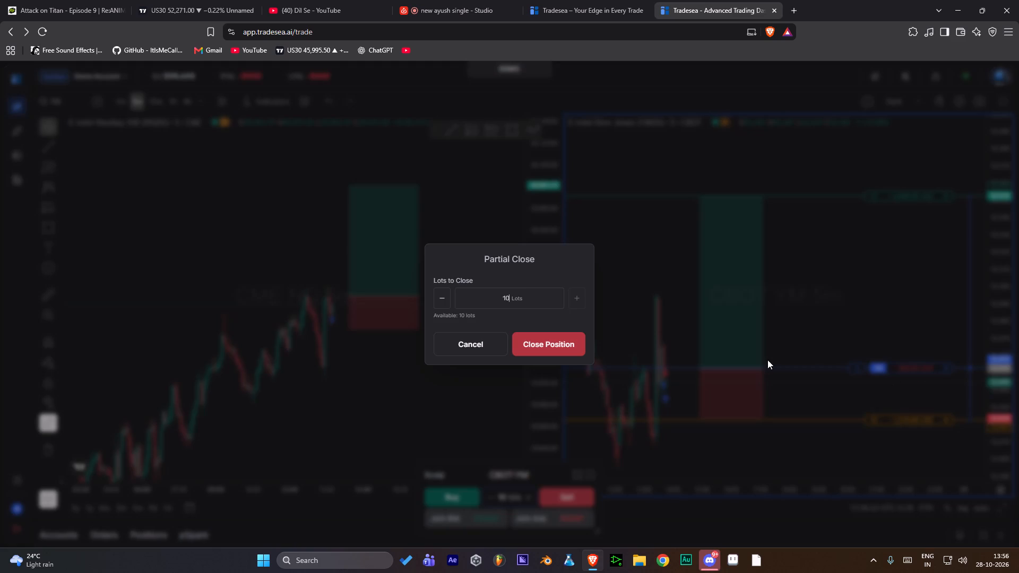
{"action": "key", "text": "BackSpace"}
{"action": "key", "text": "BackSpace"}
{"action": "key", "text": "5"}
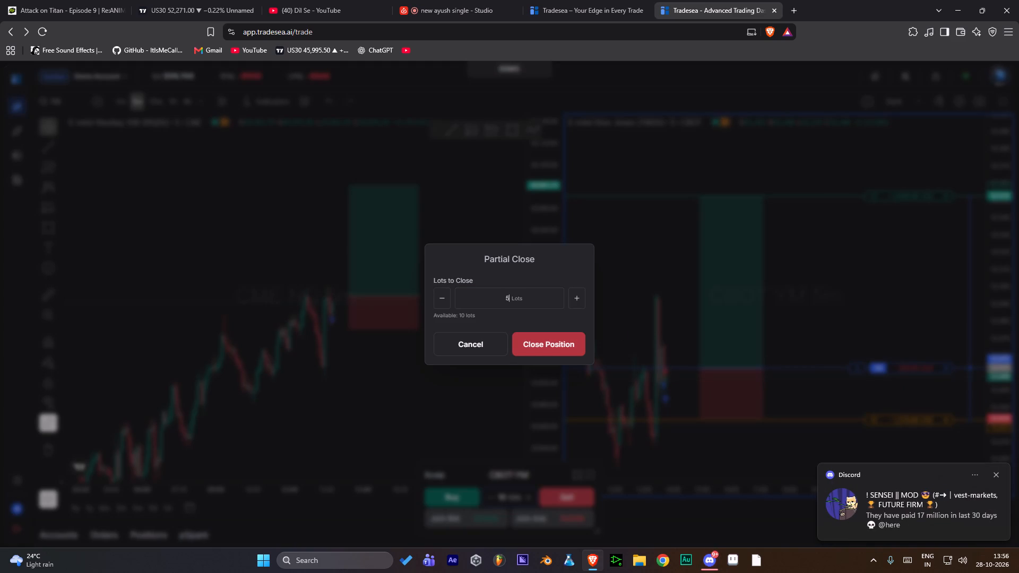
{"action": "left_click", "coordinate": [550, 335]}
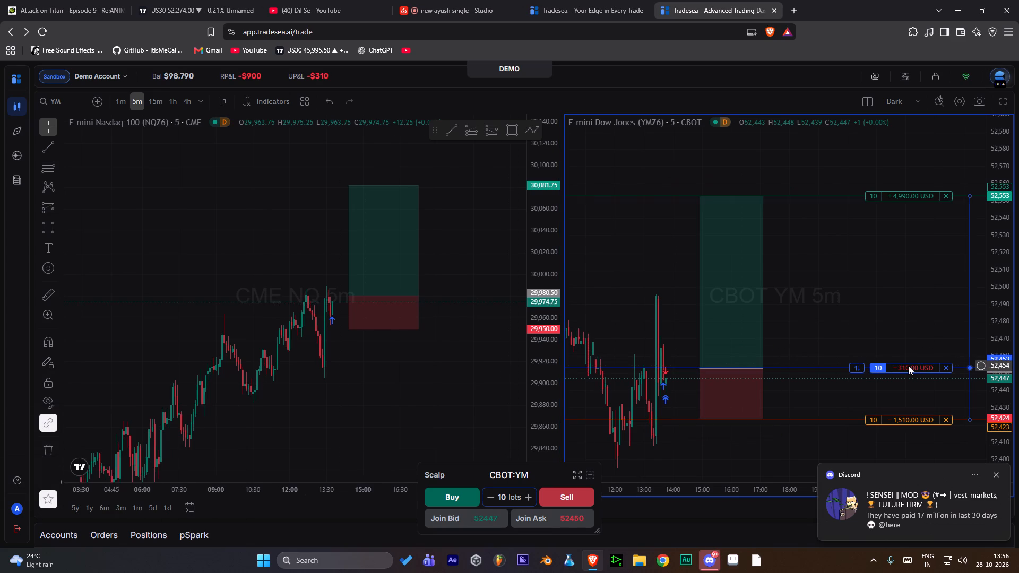
Close the entire YM position from its line on the E-mini Dow Jones chart.
{"action": "left_click", "coordinate": [945, 369]}
{"action": "scroll", "coordinate": [844, 342], "scroll_direction": "down", "scroll_amount": 1}
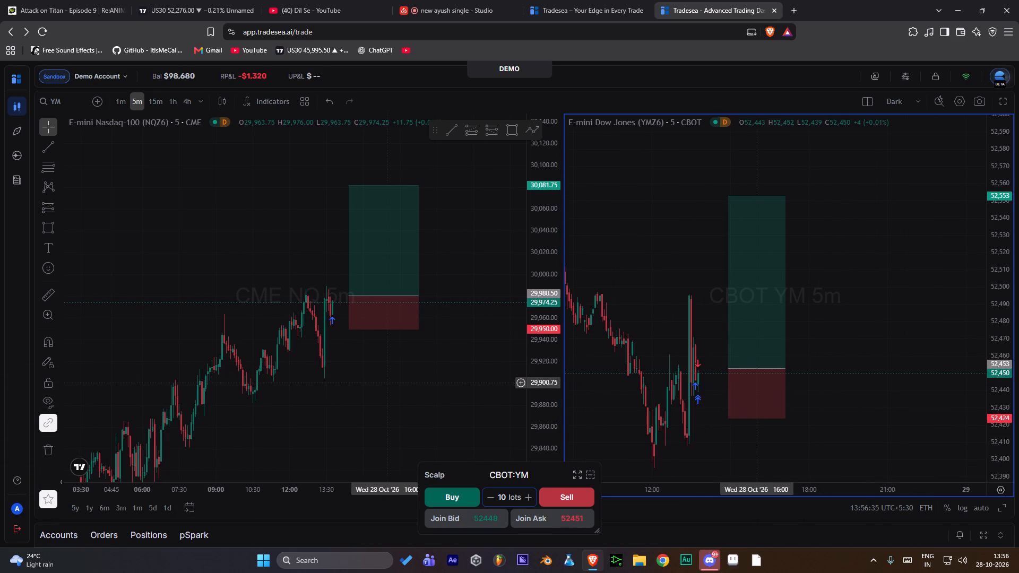
Switch to the BandLab studio project "new ayush single" and close the browser window.
{"action": "left_click", "coordinate": [457, 0]}
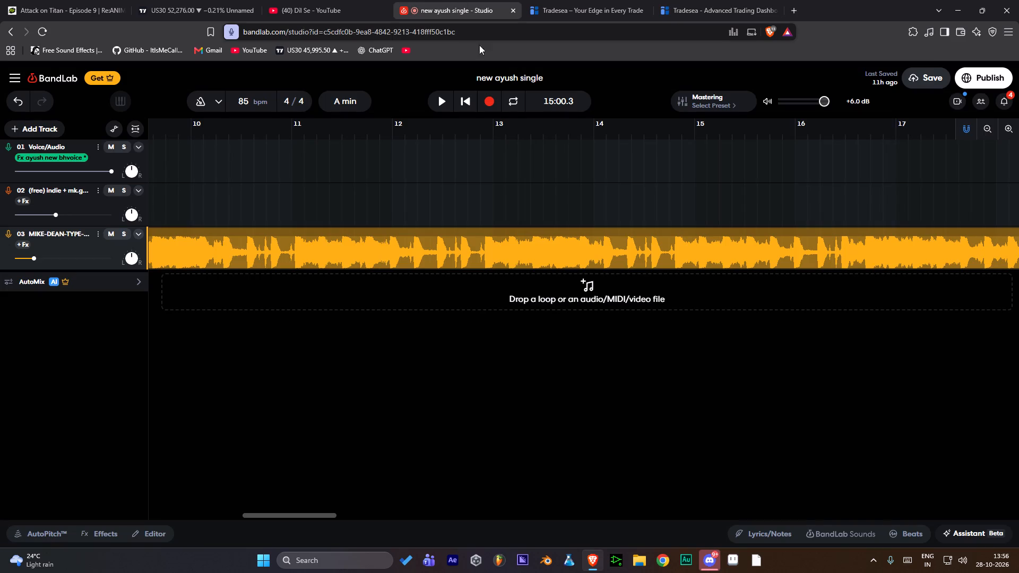
{"action": "left_click", "coordinate": [1018, 0]}
{"action": "left_click", "coordinate": [508, 133]}
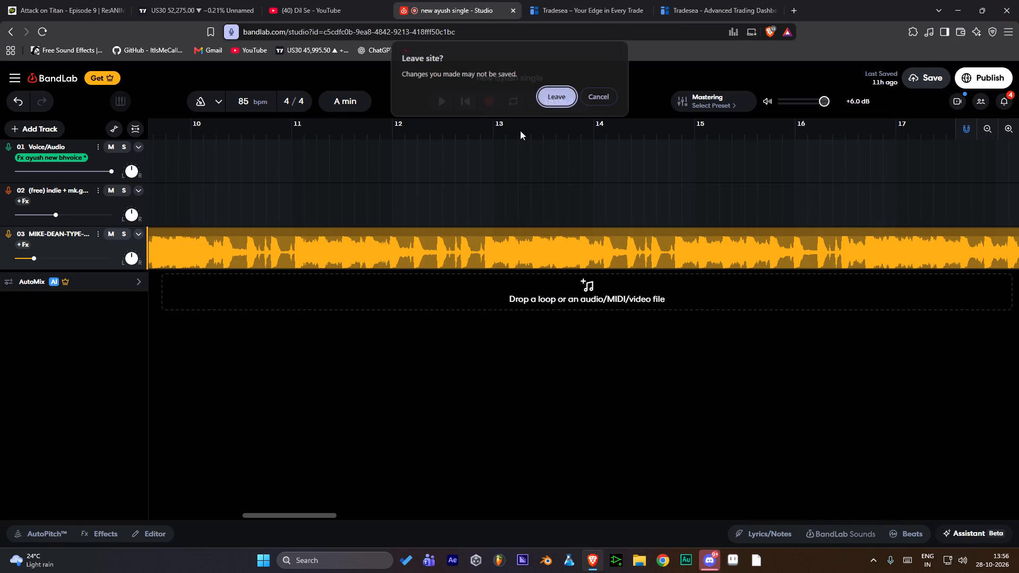